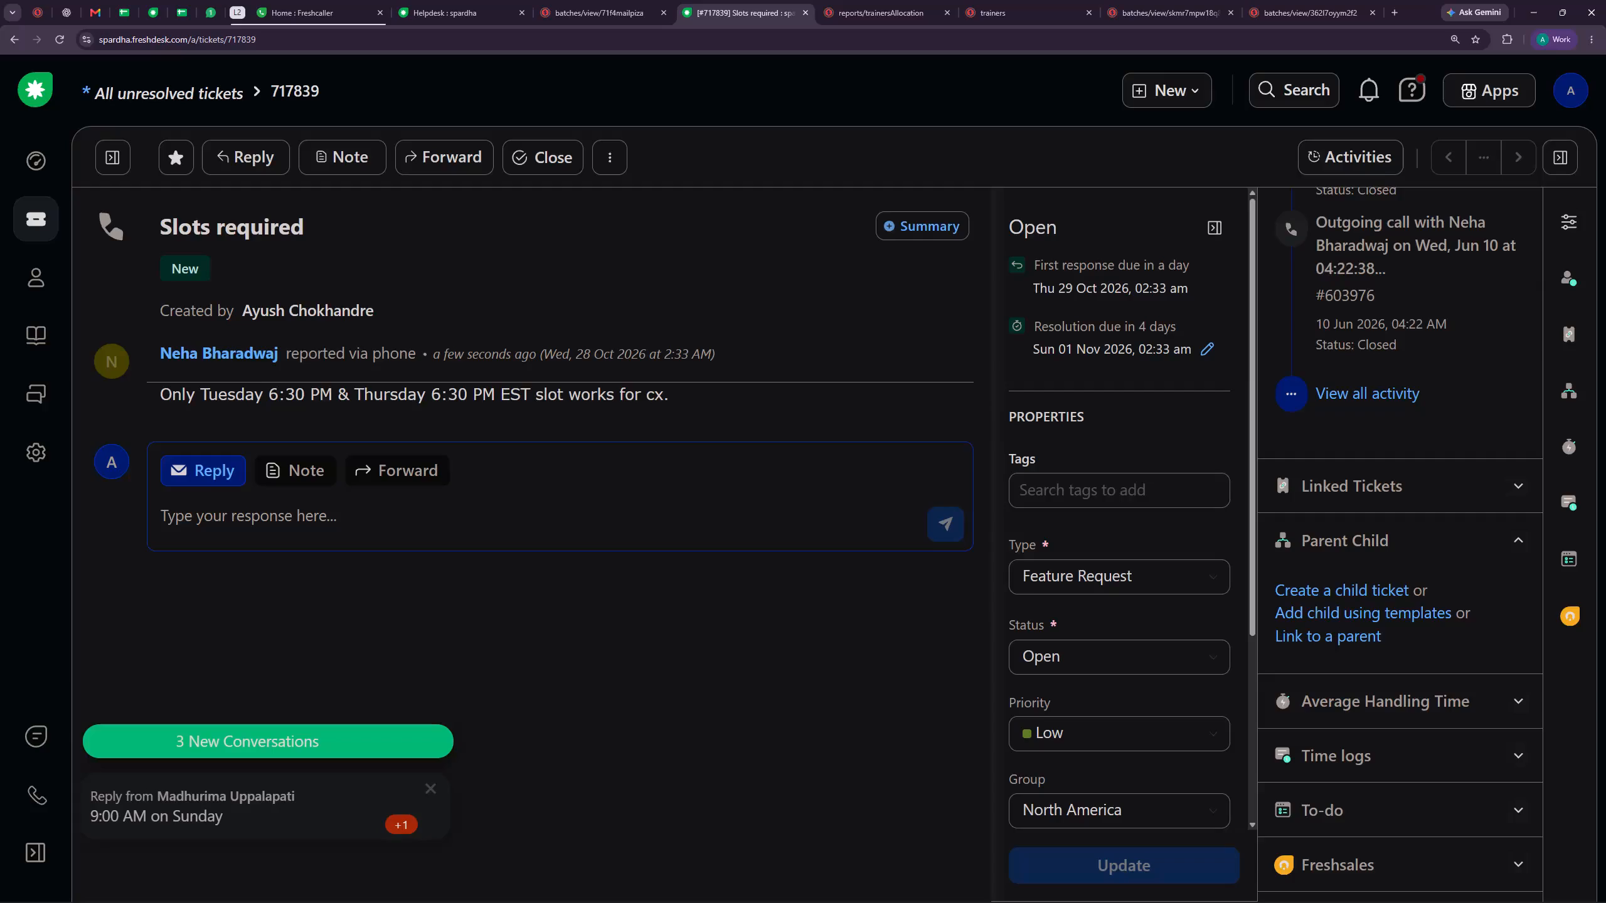
Start a child ticket from the "Slots required" ticket and set its group to TSM Desk.
click(1356, 583)
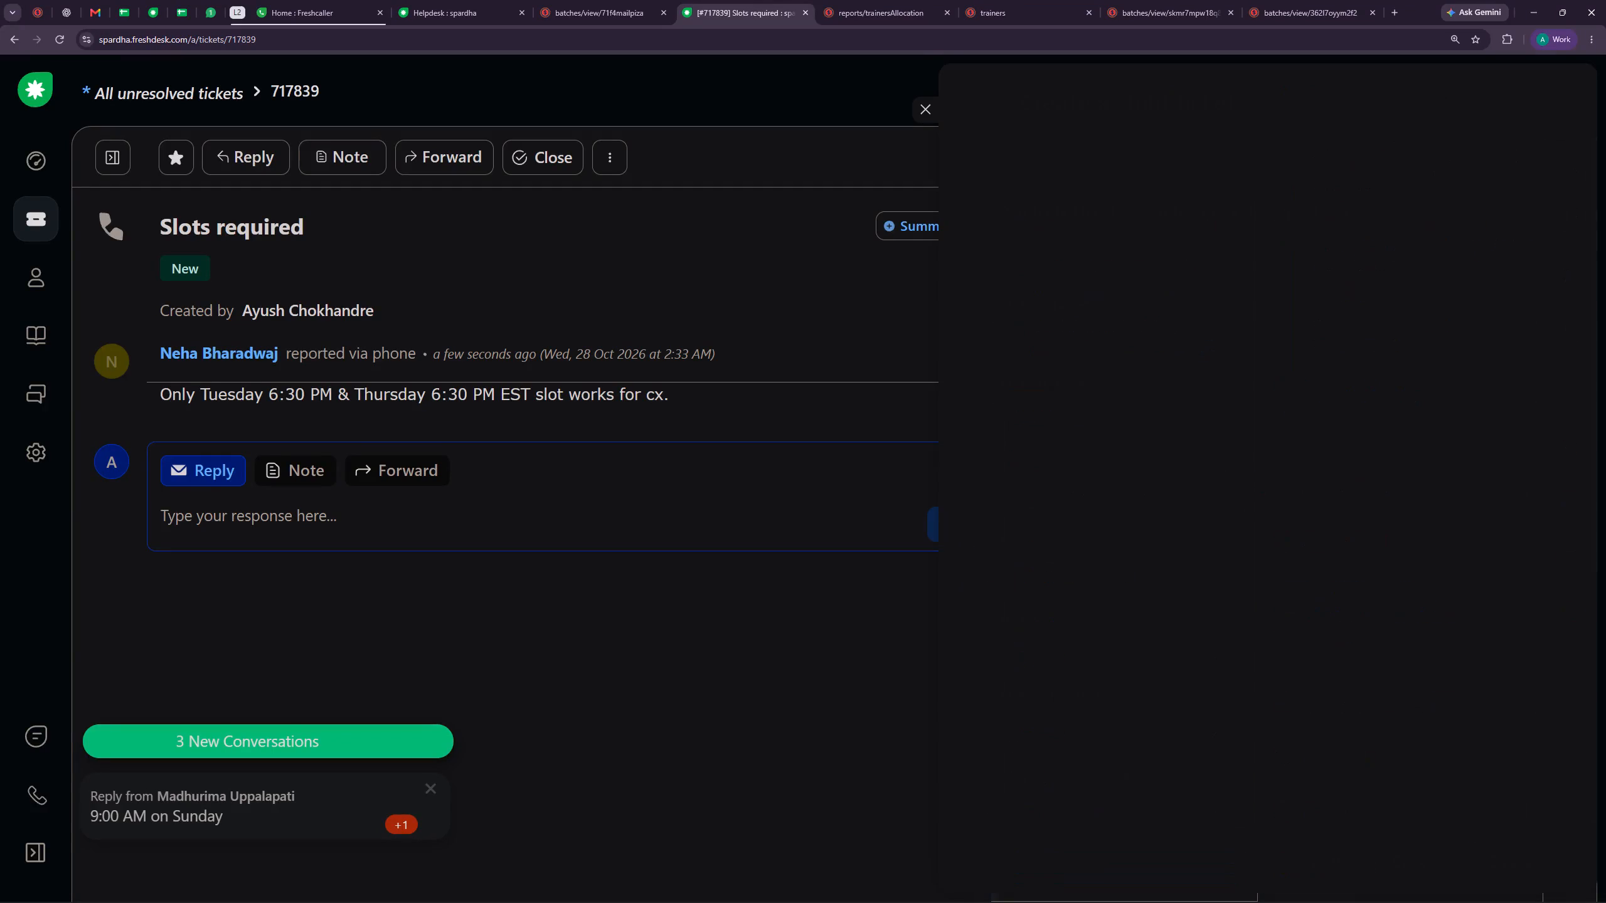
scroll(1110, 588, down, 1)
click(1115, 588)
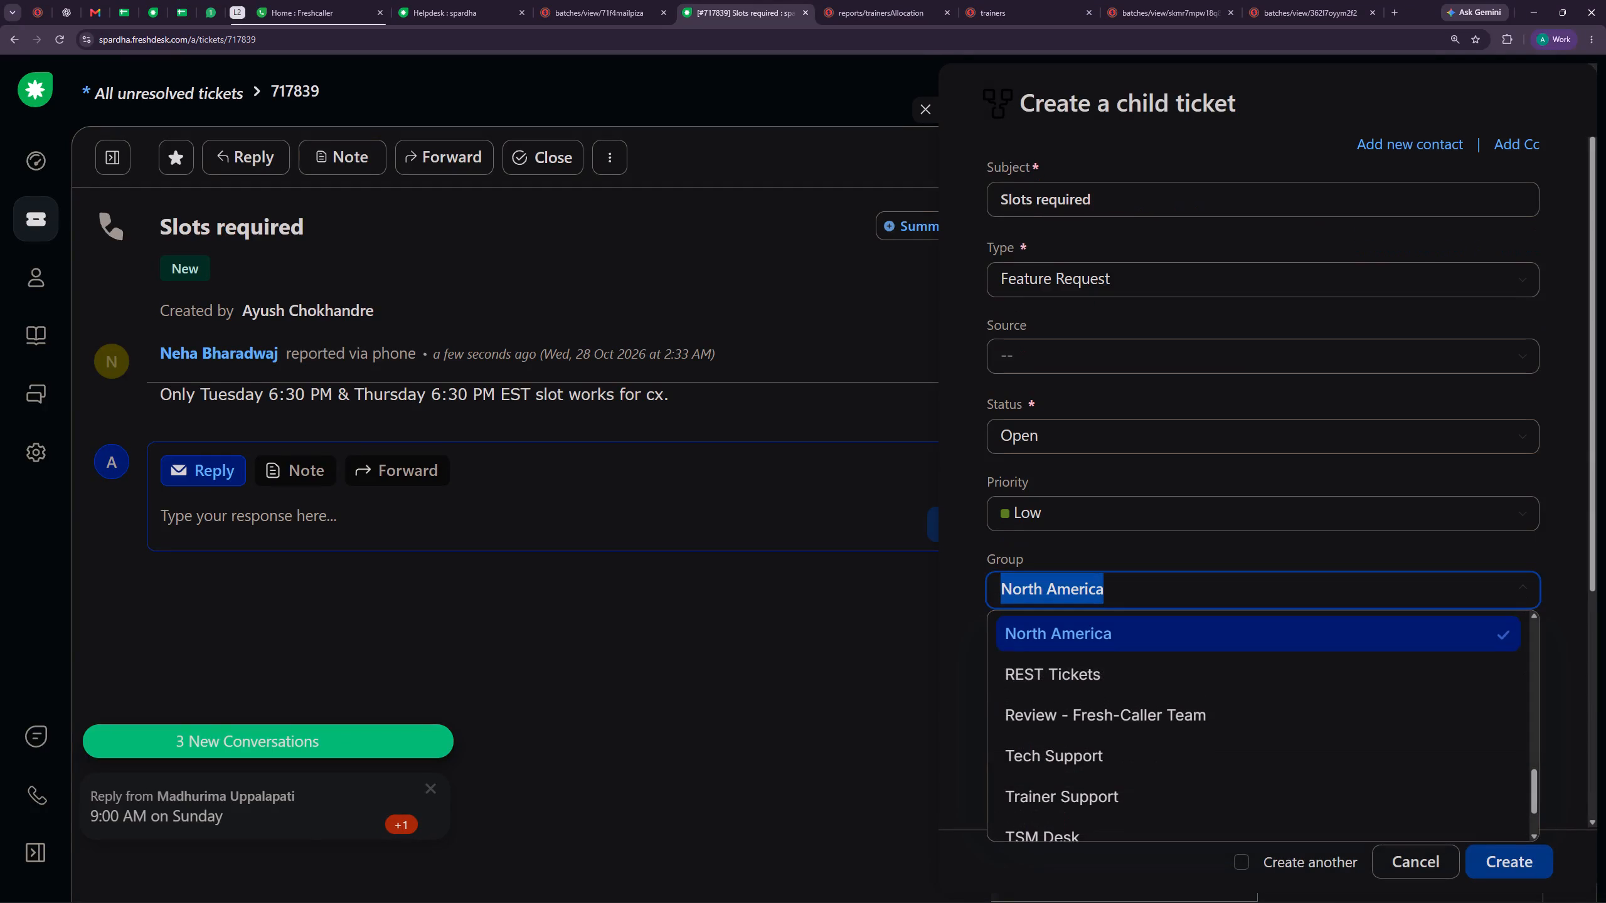
text(TSM)
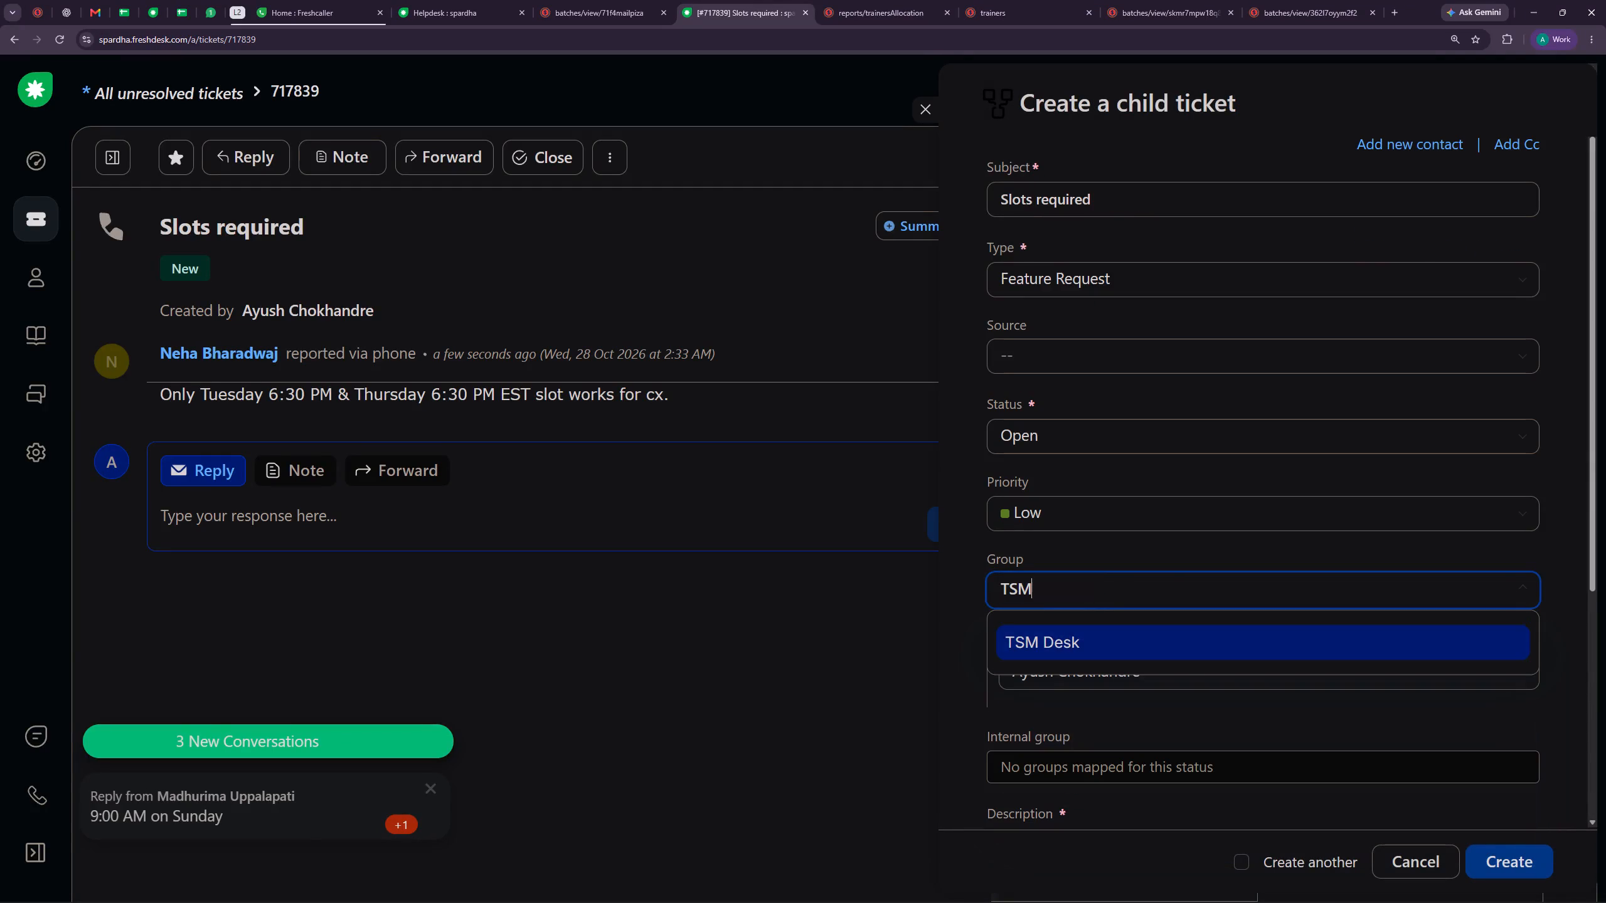
click(1160, 640)
Prefix the child ticket's description text with "Concern - " and insert a "Batch - " line above it.
scroll(1172, 643, down, 4)
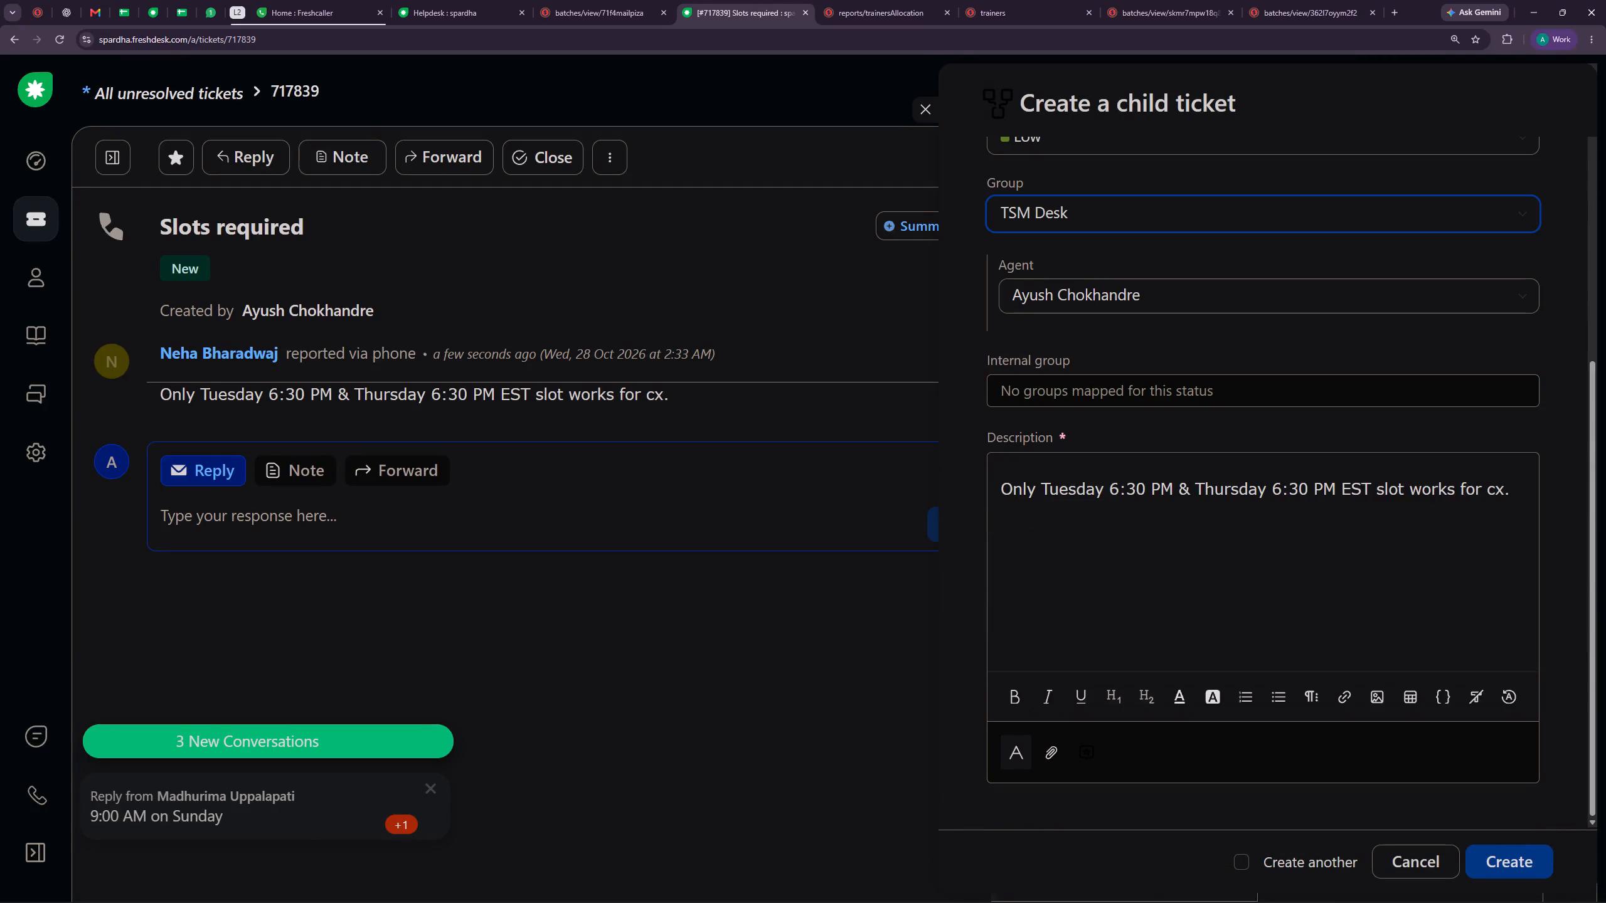
click(1002, 476)
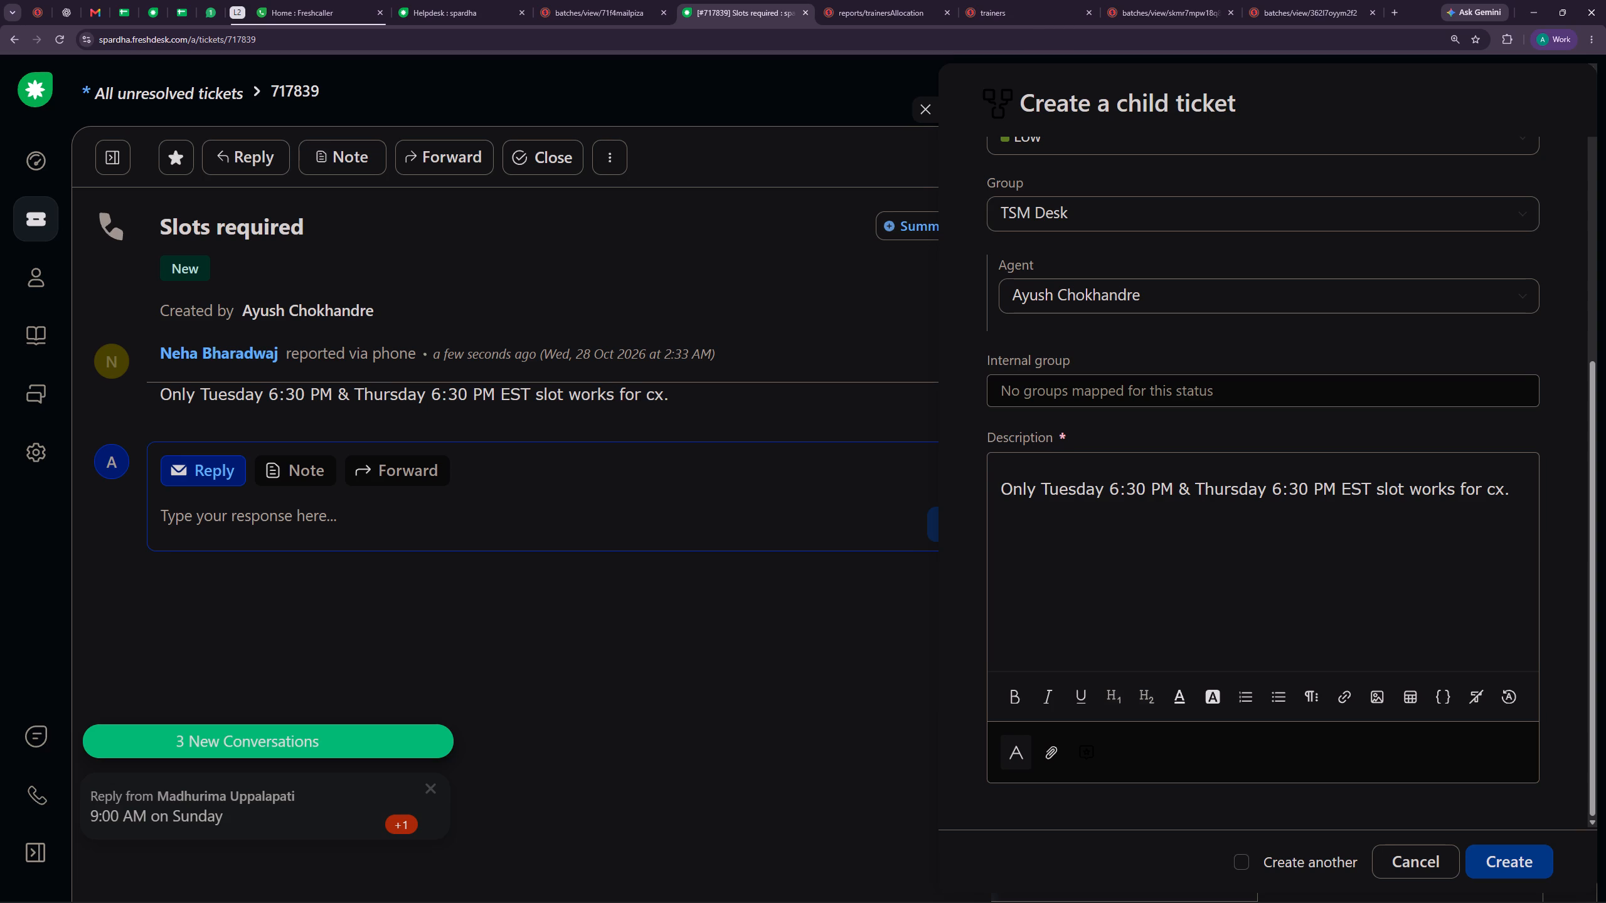
key(c)
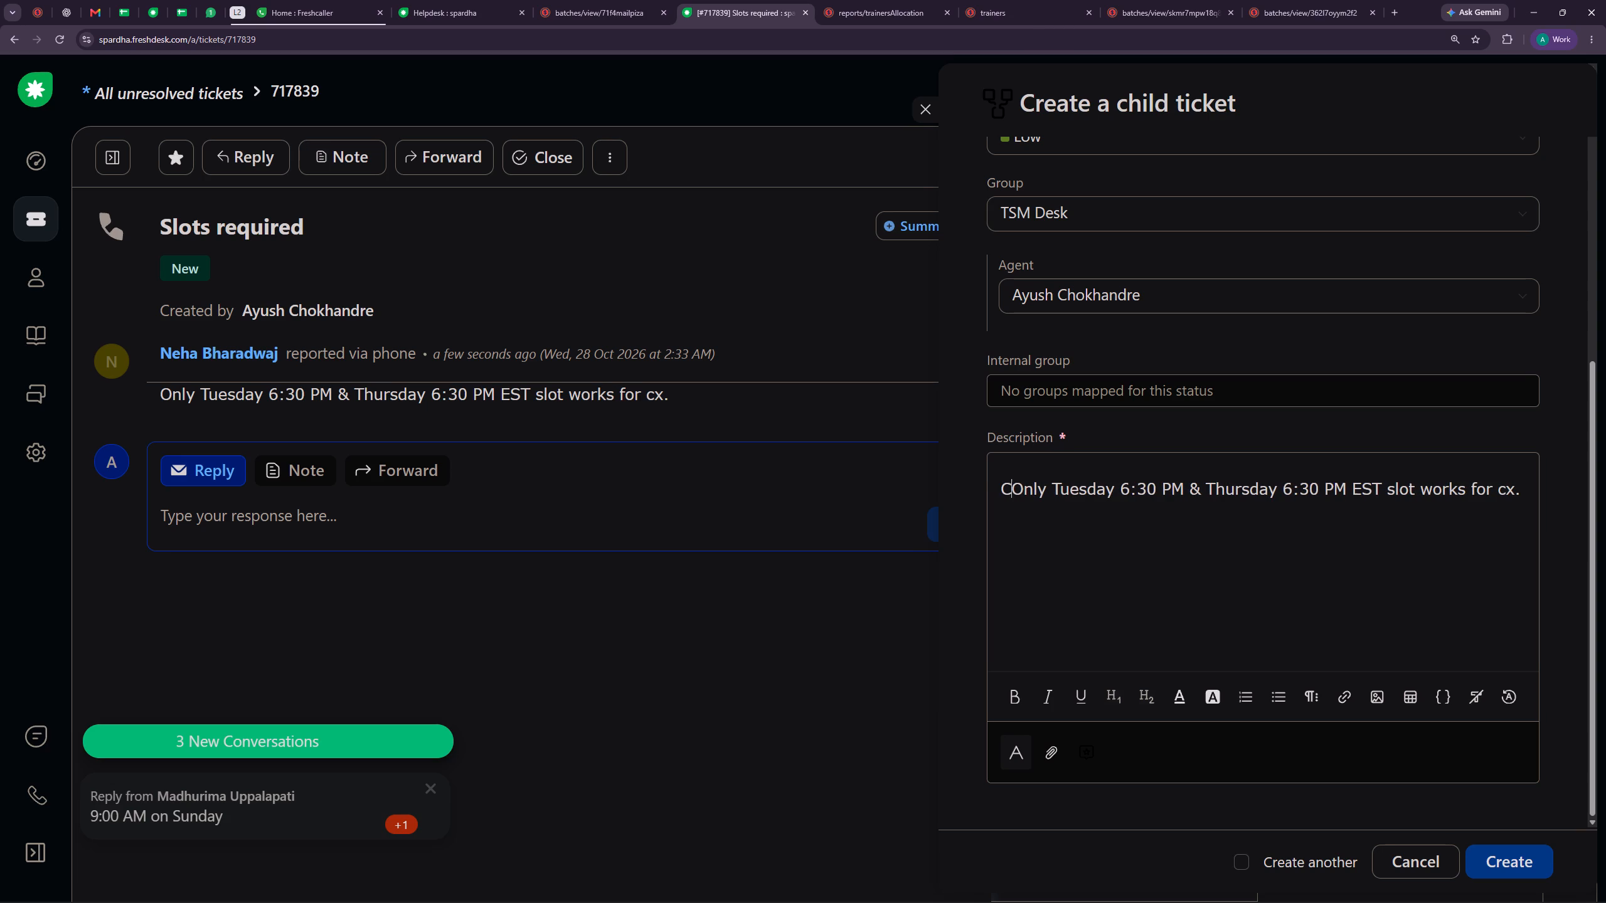
text(oncern)
key(space)
text(-)
key(space)
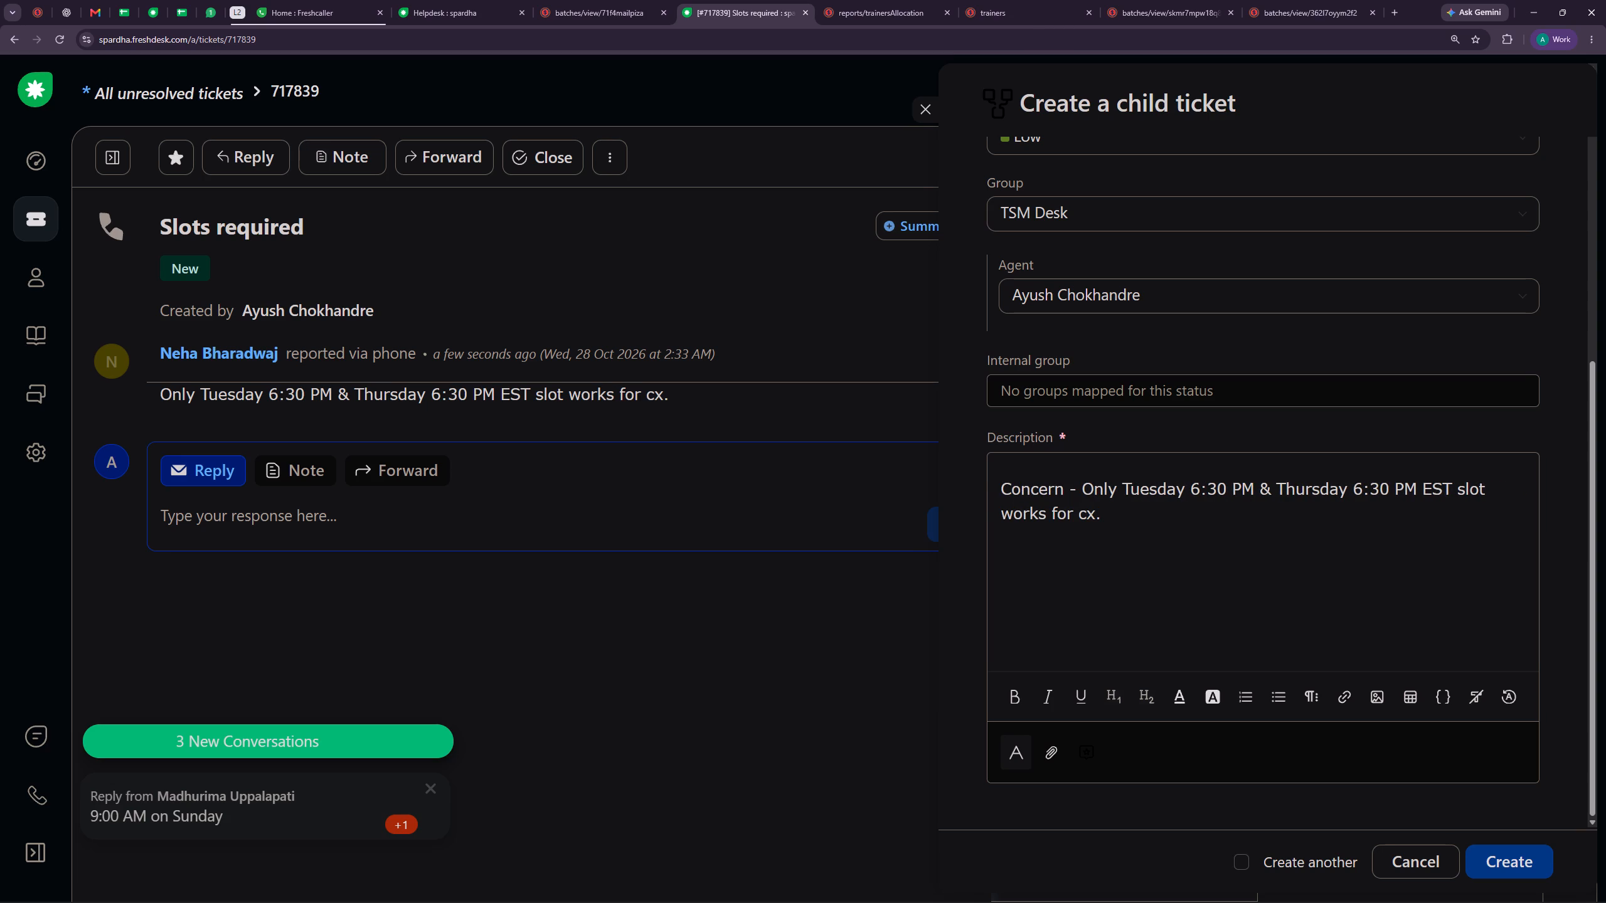
click(1016, 459)
click(1001, 482)
key(Return)
click(1016, 482)
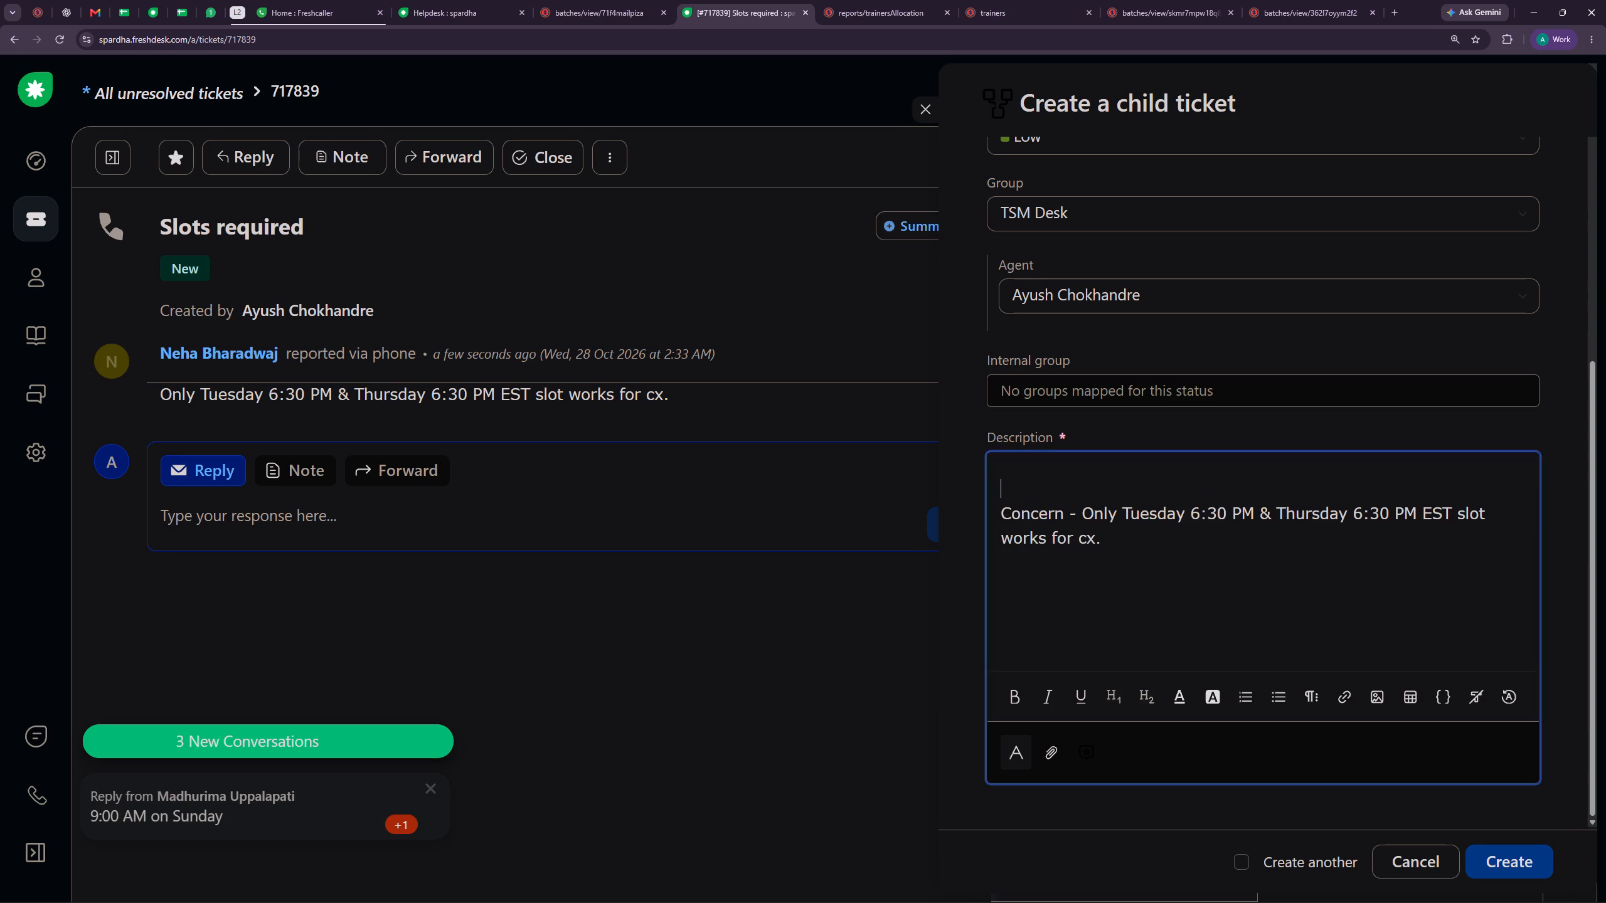
key(b)
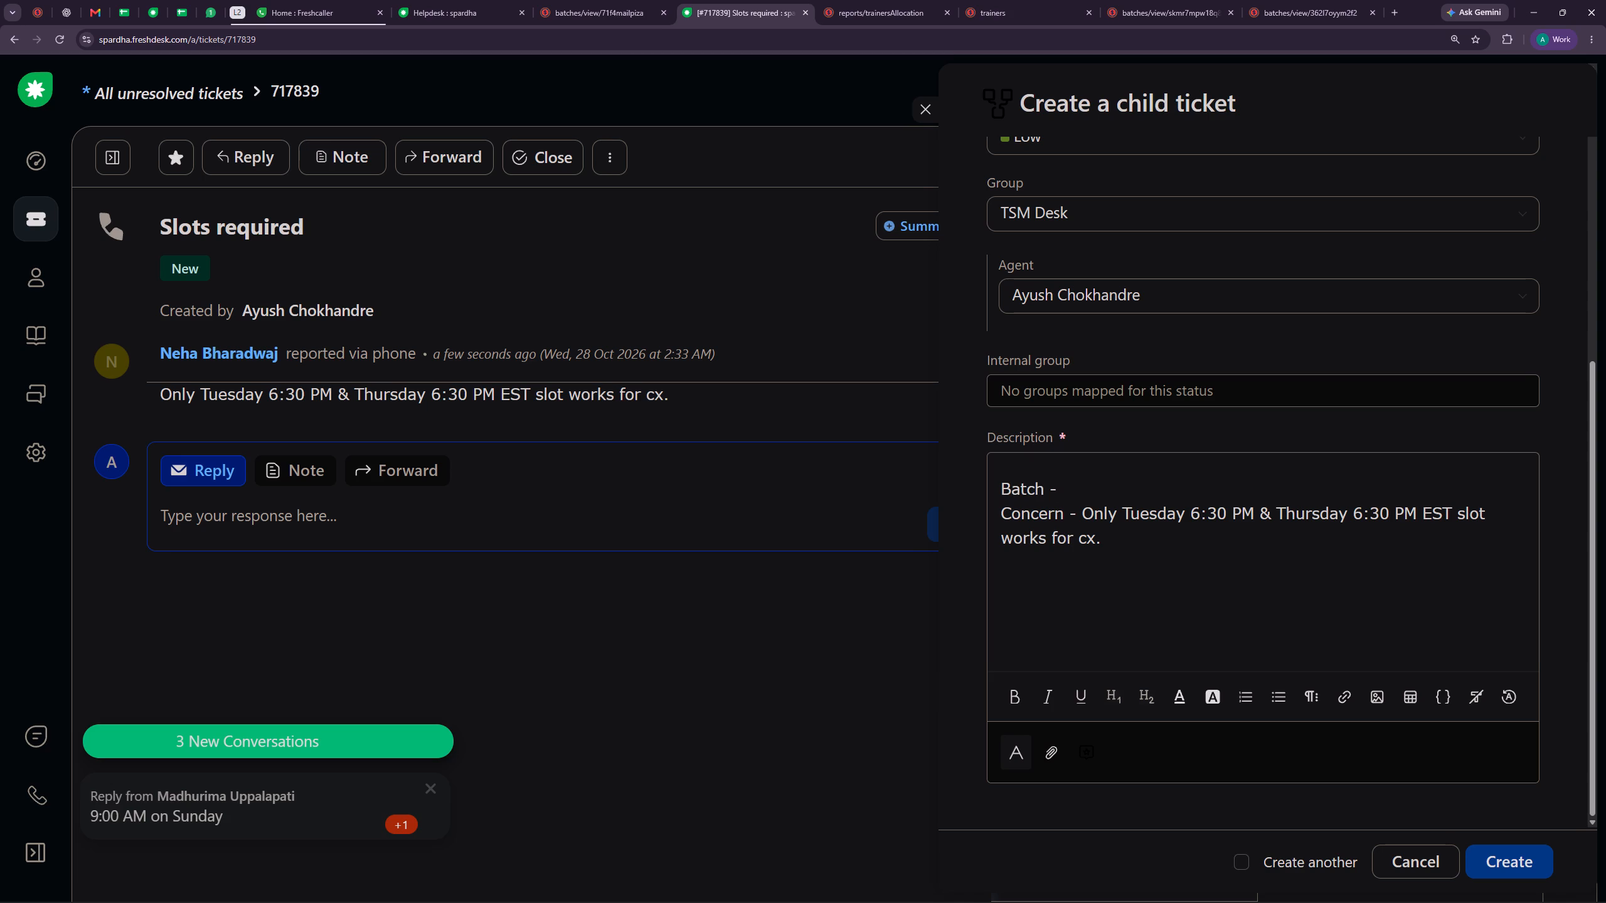
Add the line "However the tx already has batch on these slots." below the concern in the description.
click(1118, 552)
key(space)
key(BackSpace)
key(shift+Return)
key(o)
text(wever the)
key(space)
text(cx)
key(space)
key(BackSpace)
key(BackSpace)
key(BackSpace)
text(tx alr)
key(d)
key(BackSpace)
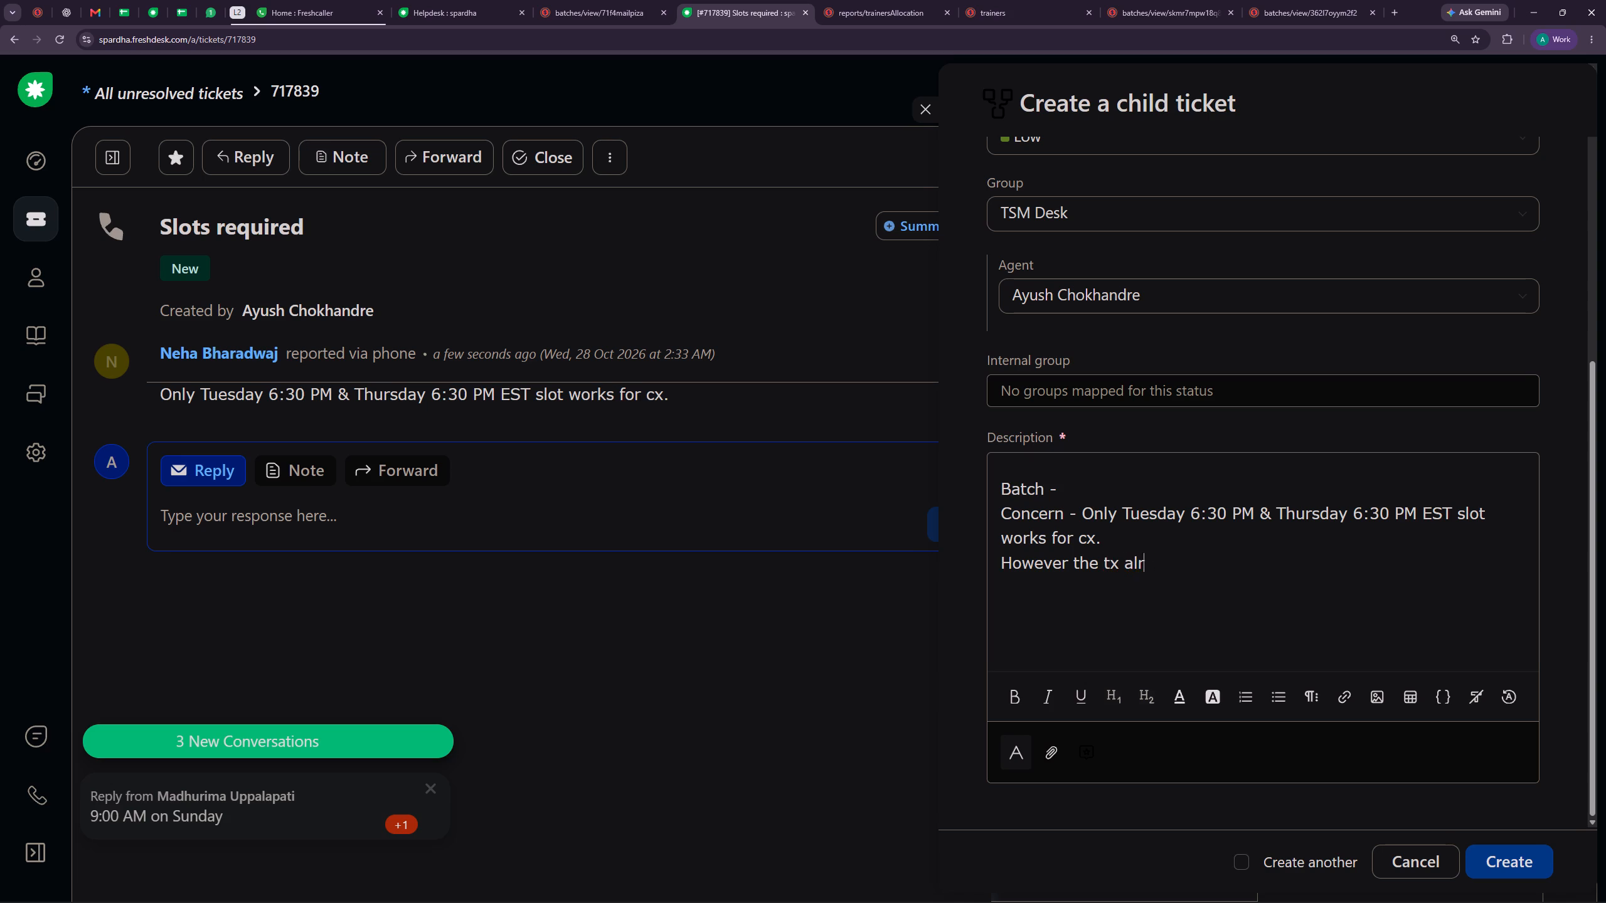
key(BackSpace)
text(ready hs)
key(space)
key(BackSpace)
key(BackSpace)
text(as btch)
key(space)
key(BackSpace)
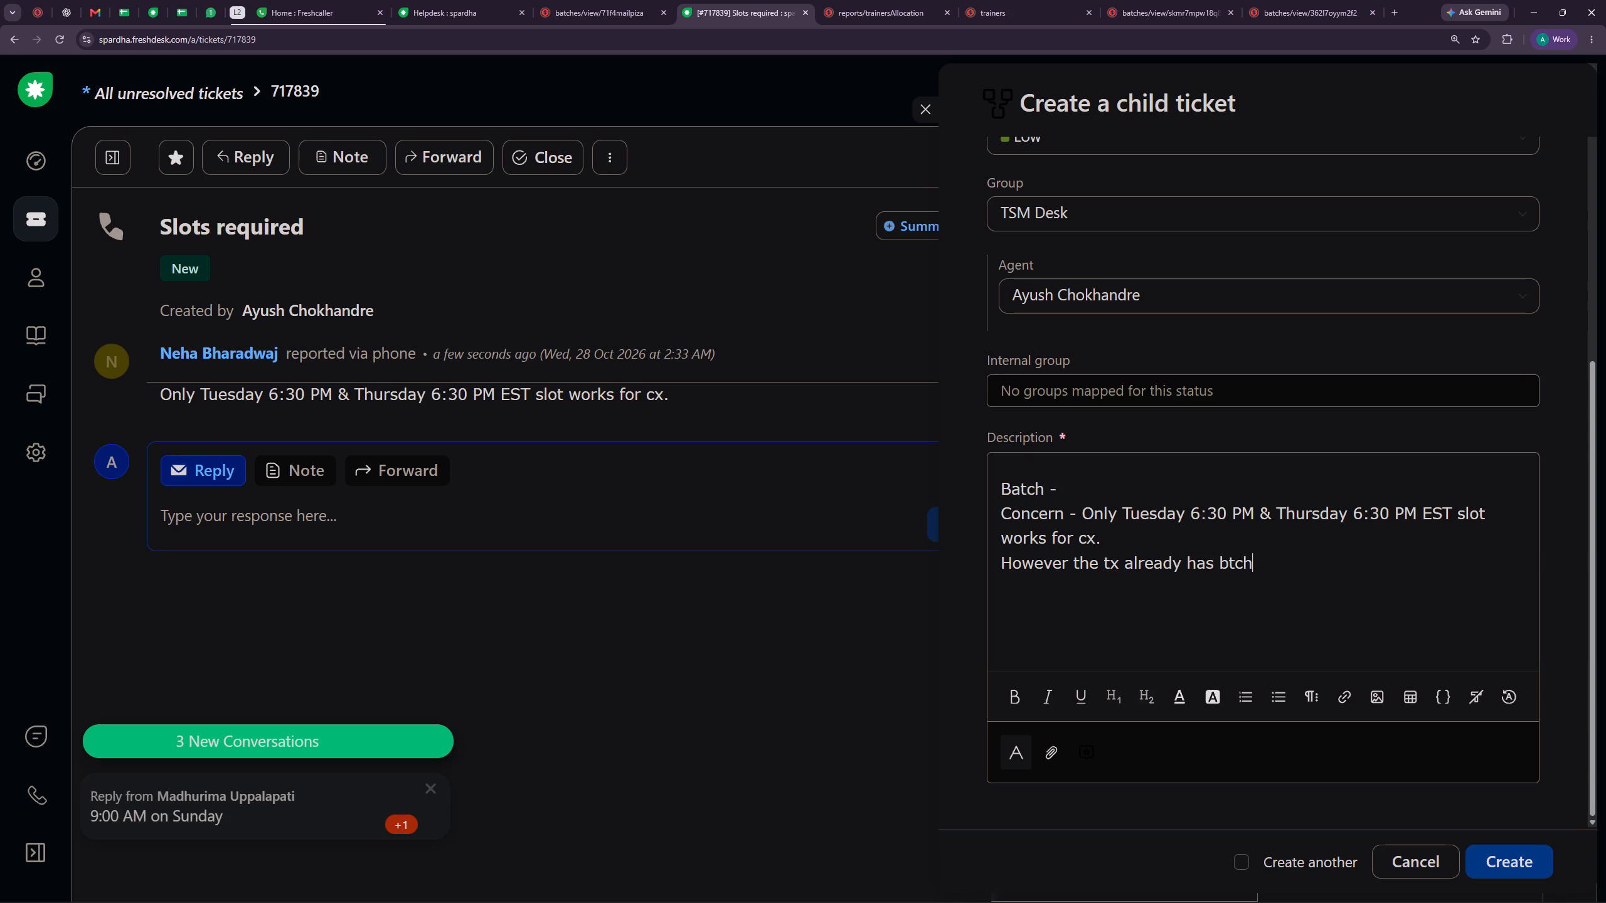
key(BackSpace)
key(BackSpace)
key(BackSpace)
text(atch on these)
key(space)
text(slots)
key(period)
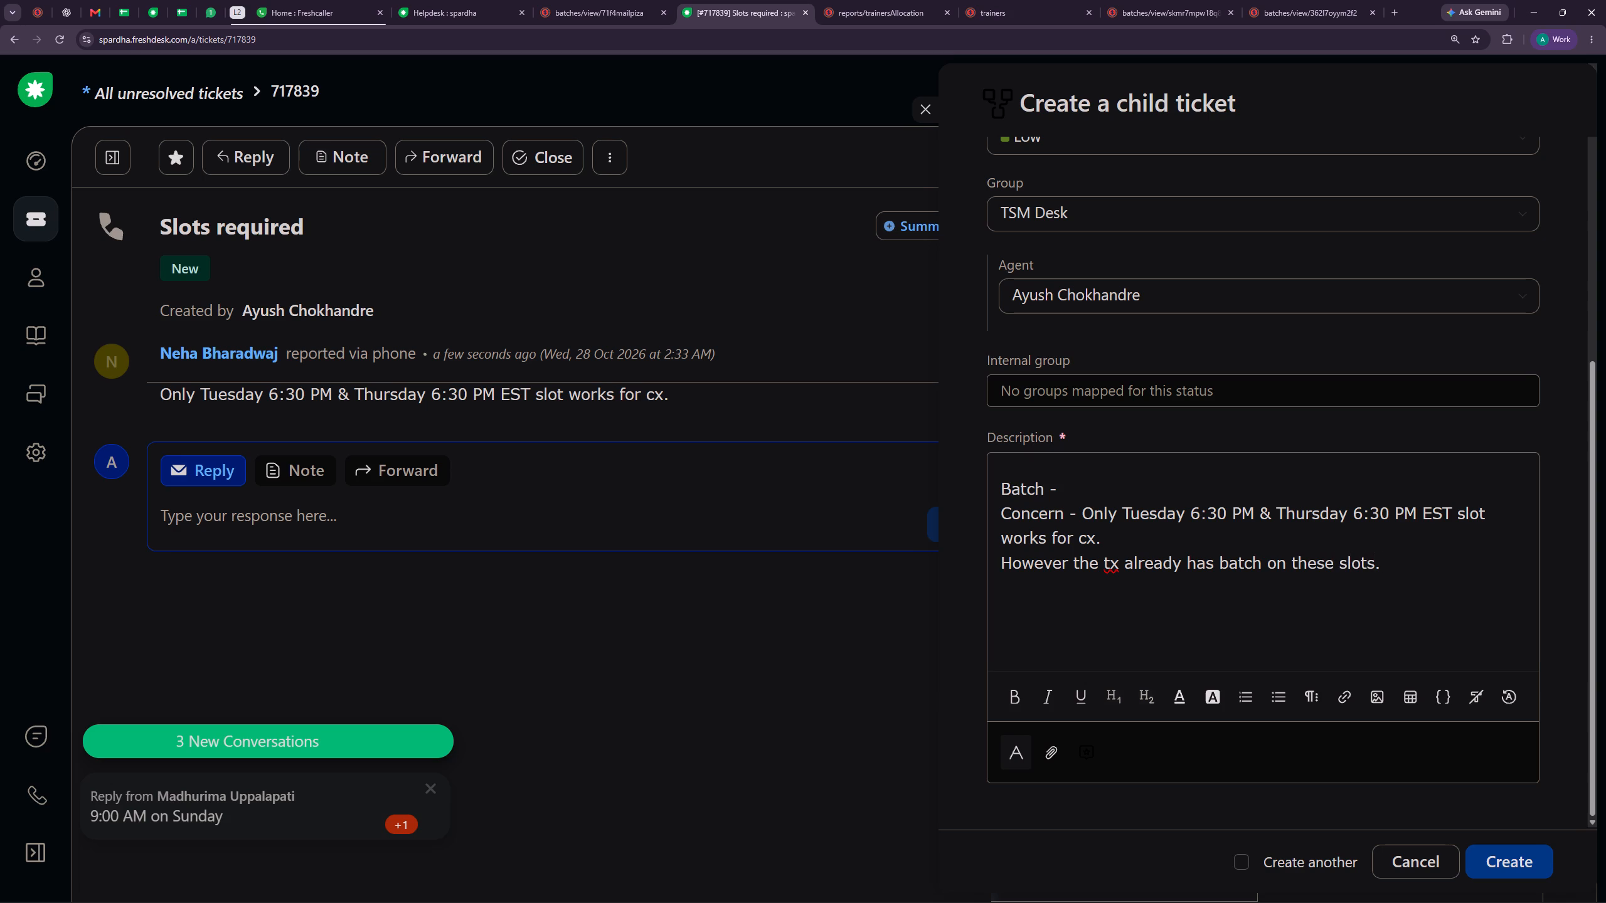
Paste the copied screenshot of the customer's chat message at the end of the description.
key(ctrl+v)
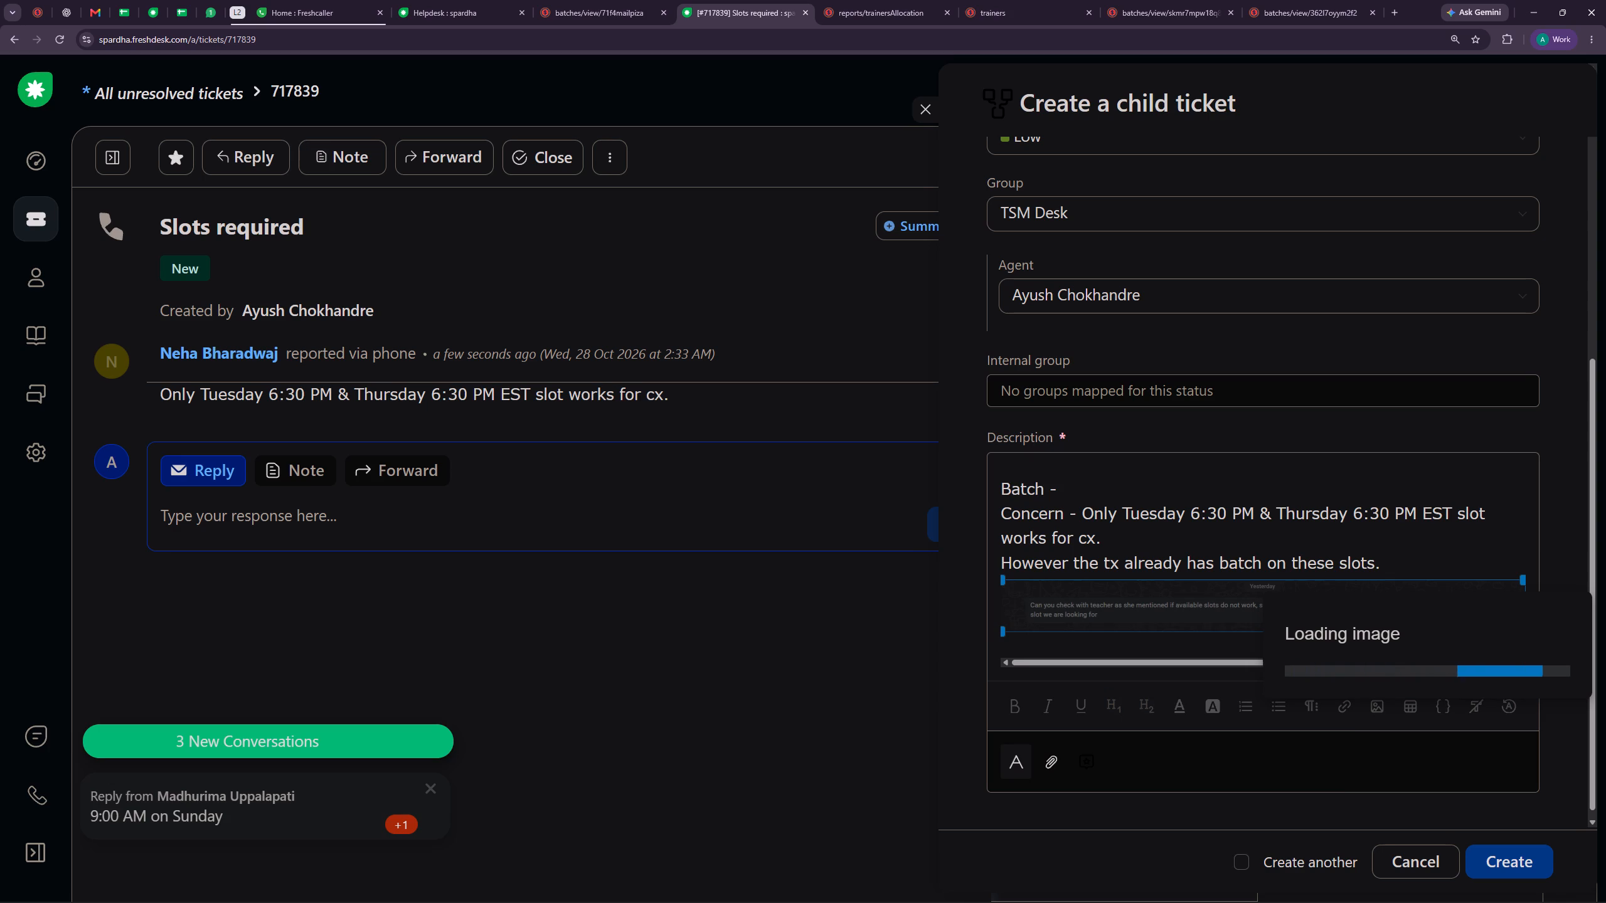
Add two lines above the screenshot: "Cx said that the tx mentioned they can help get the slots" and "Please check with tx.".
click(1414, 561)
key(shift+Return)
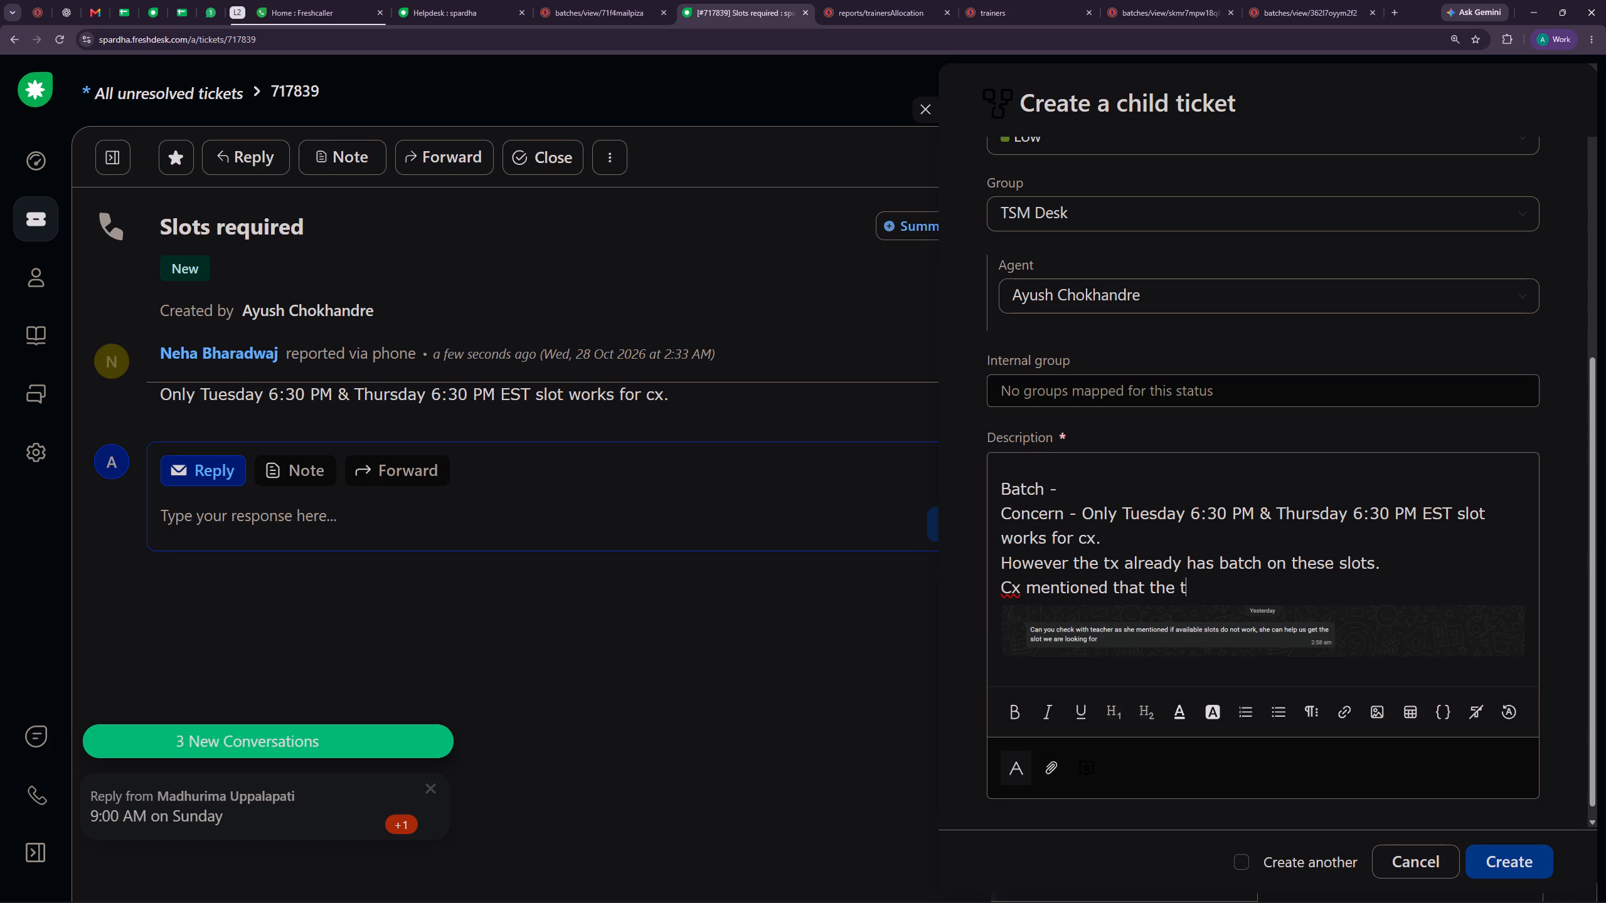
text(sid)
key(space)
key(BackSpace)
key(BackSpace)
key(BackSpace)
drag(1208, 589, 1061, 589)
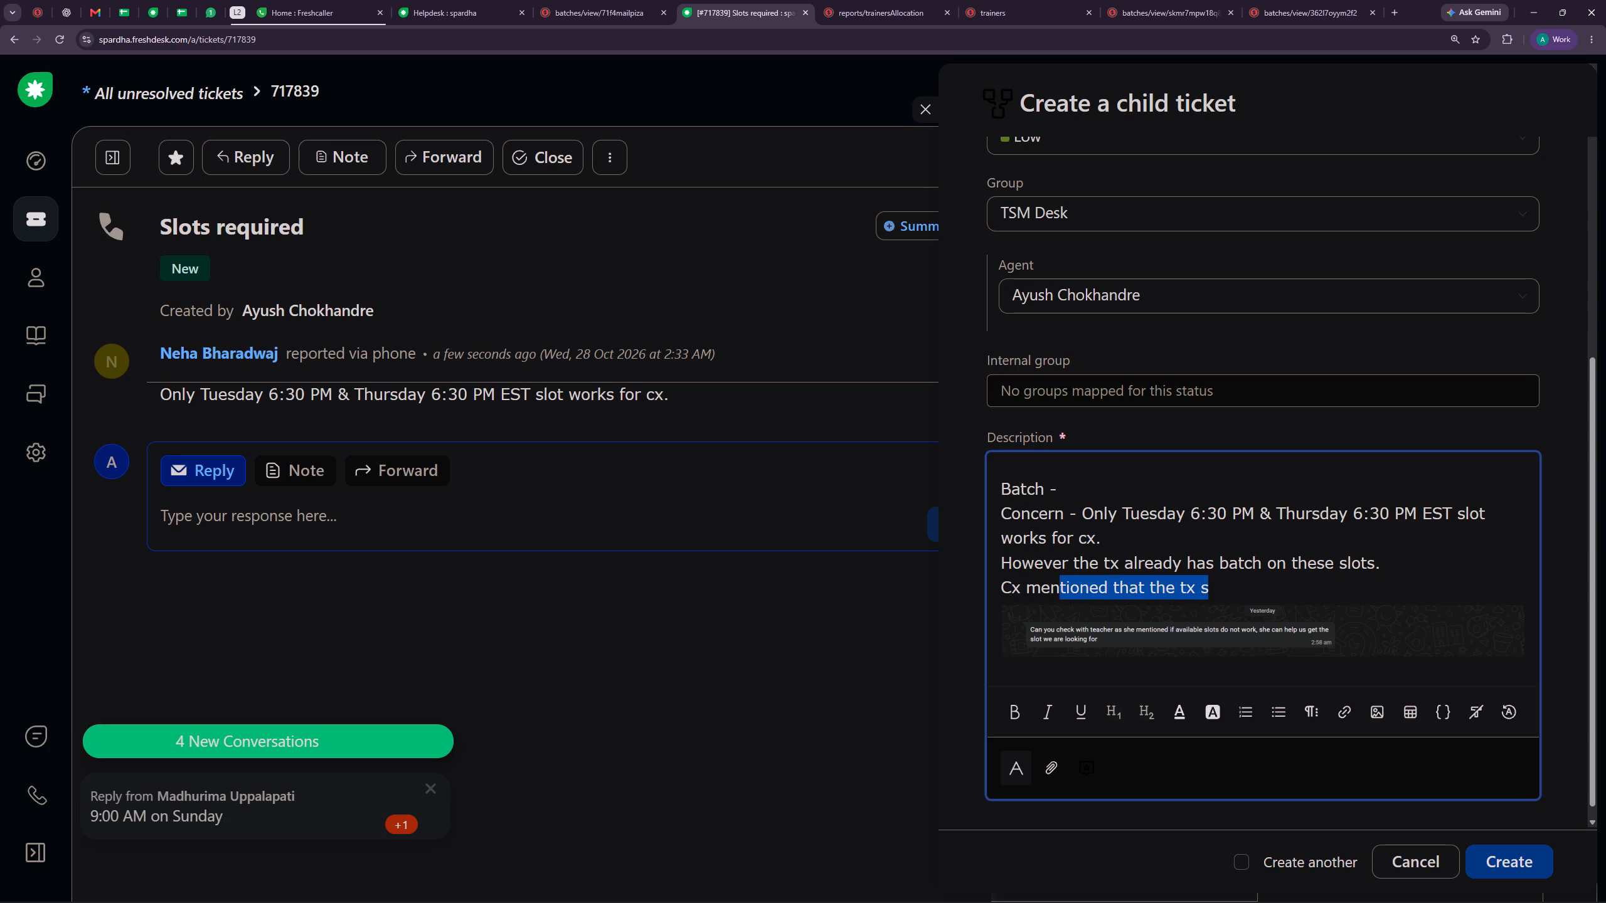
drag(1061, 589, 1026, 589)
text(said that the tx)
key(space)
text(mentioned)
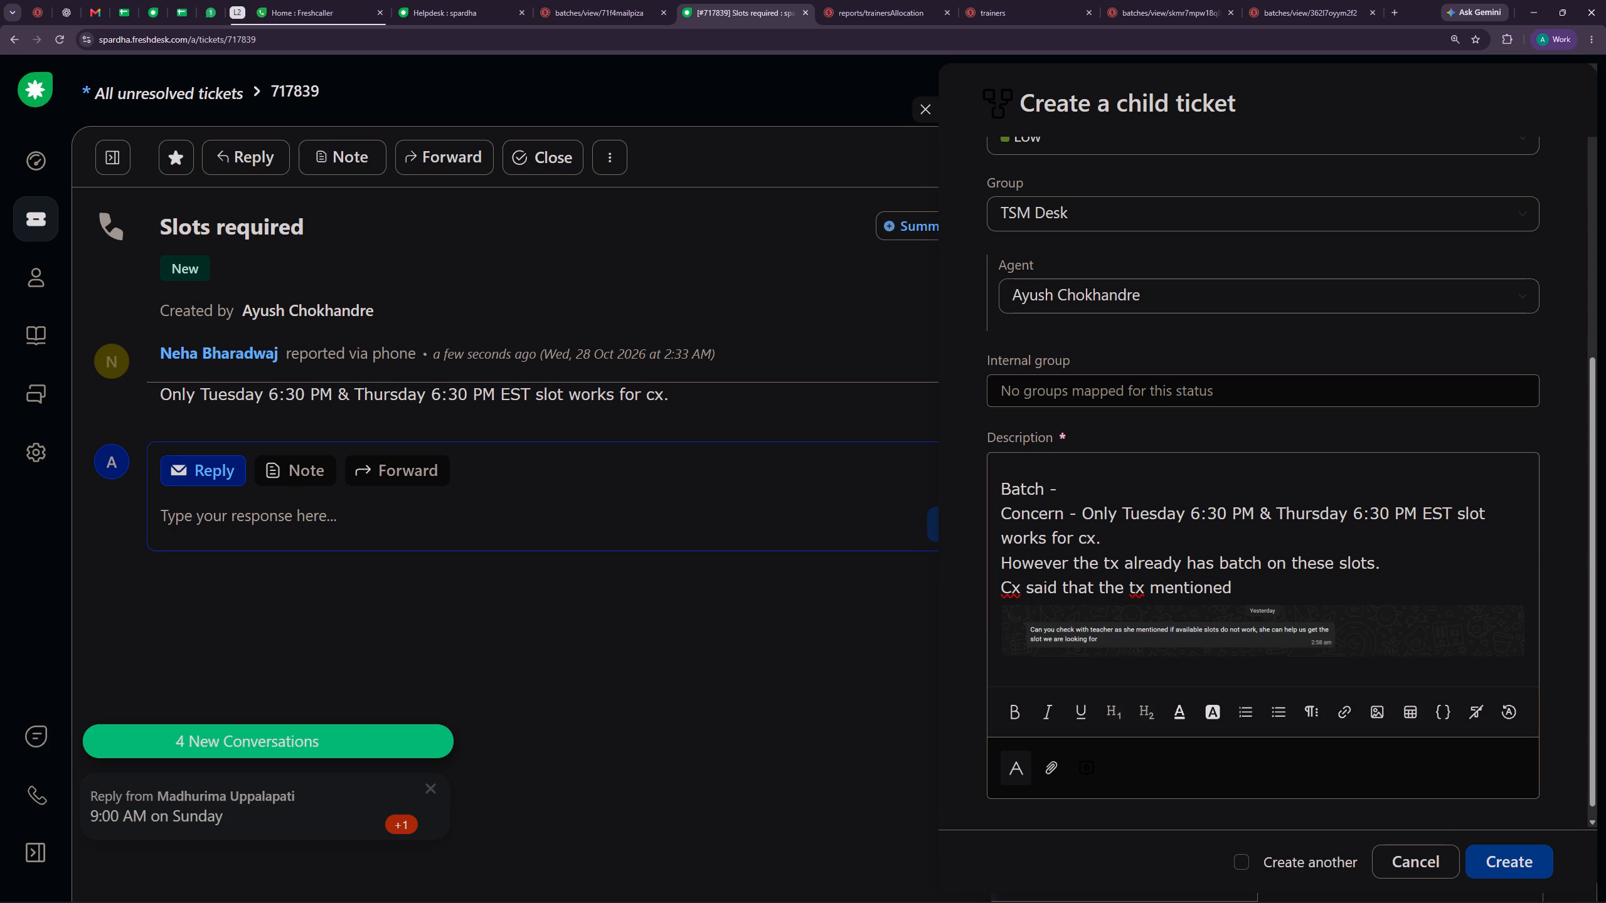
key(space)
text(they can help get the slots)
key(space)
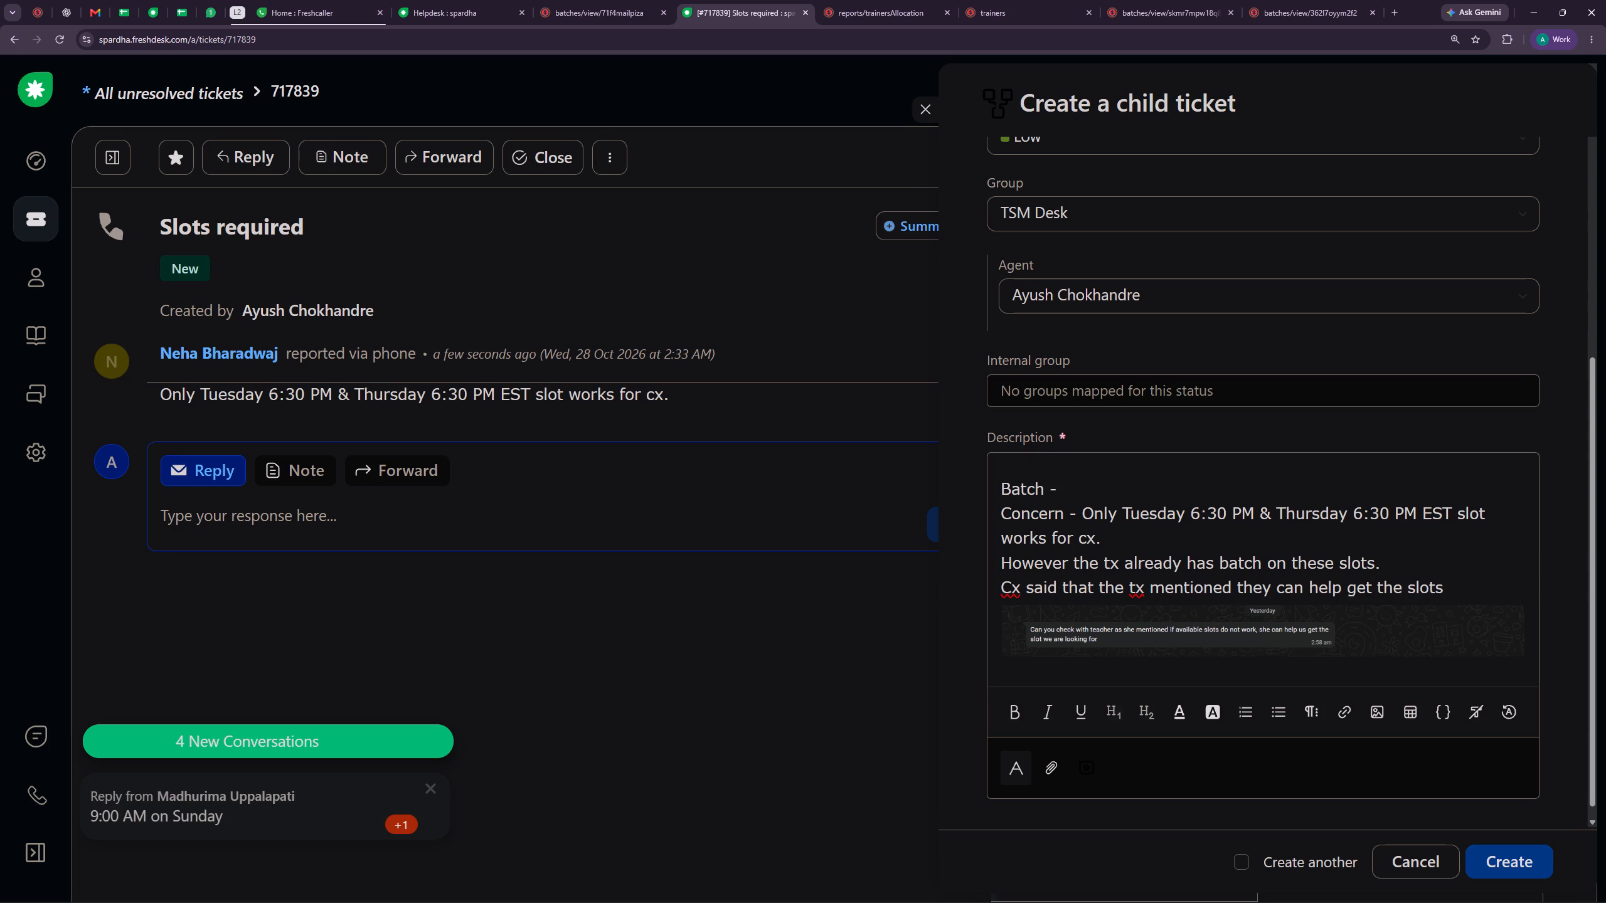
key(p)
key(BackSpace)
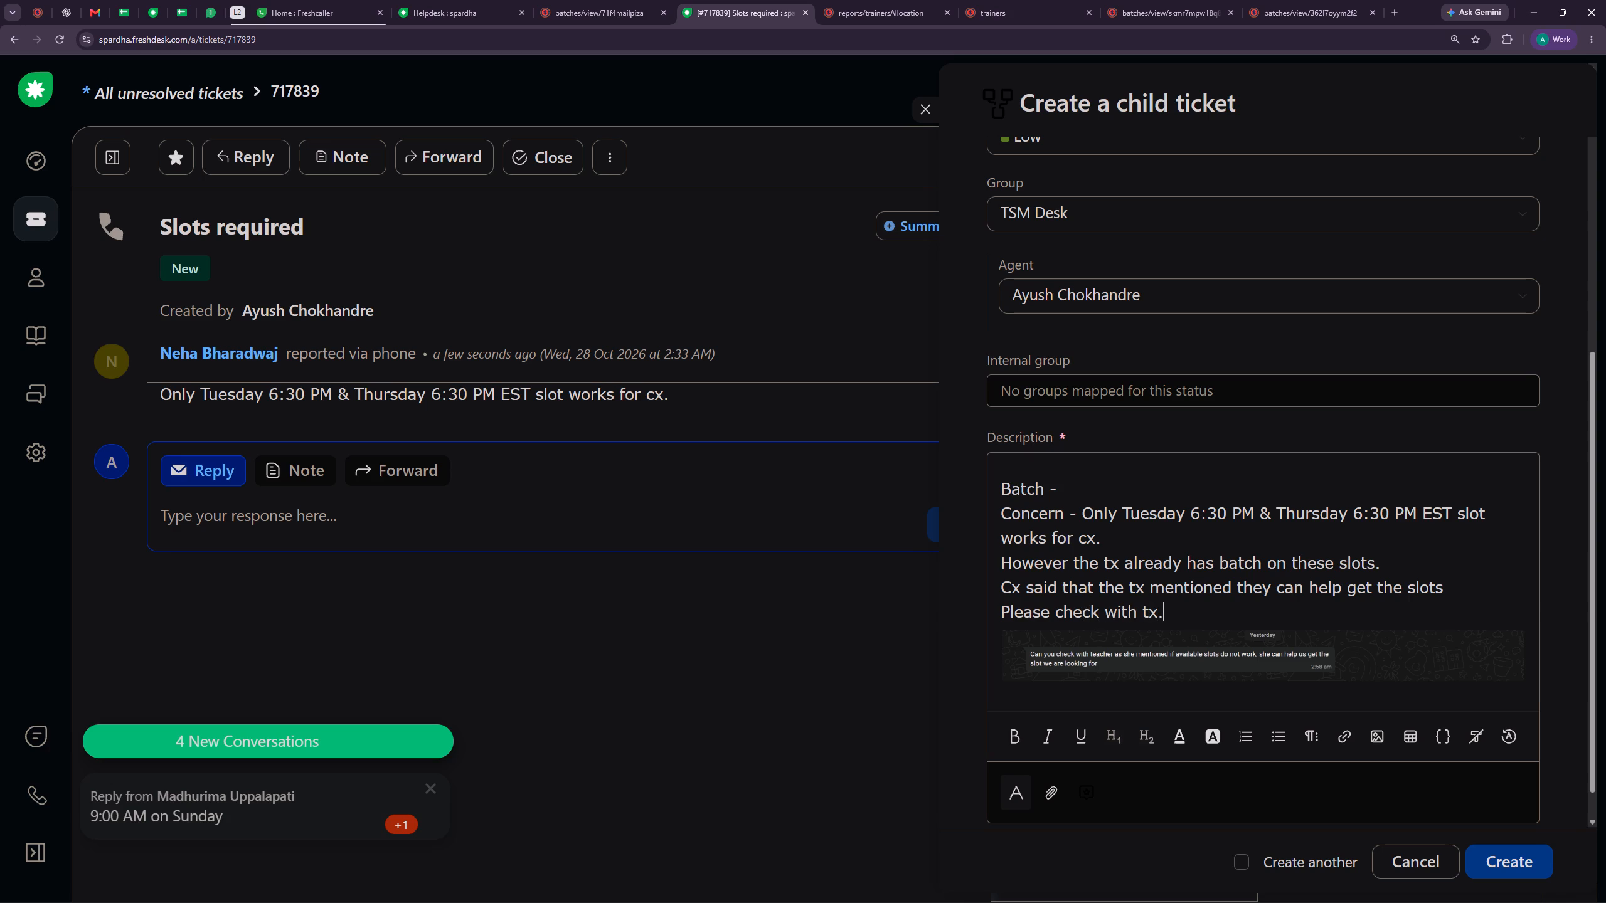
Copy the Indian Vocals batch name from its batch page and place it on the description's "Batch -" line.
click(1090, 493)
click(616, 2)
drag(412, 280, 639, 285)
key(ctrl+c)
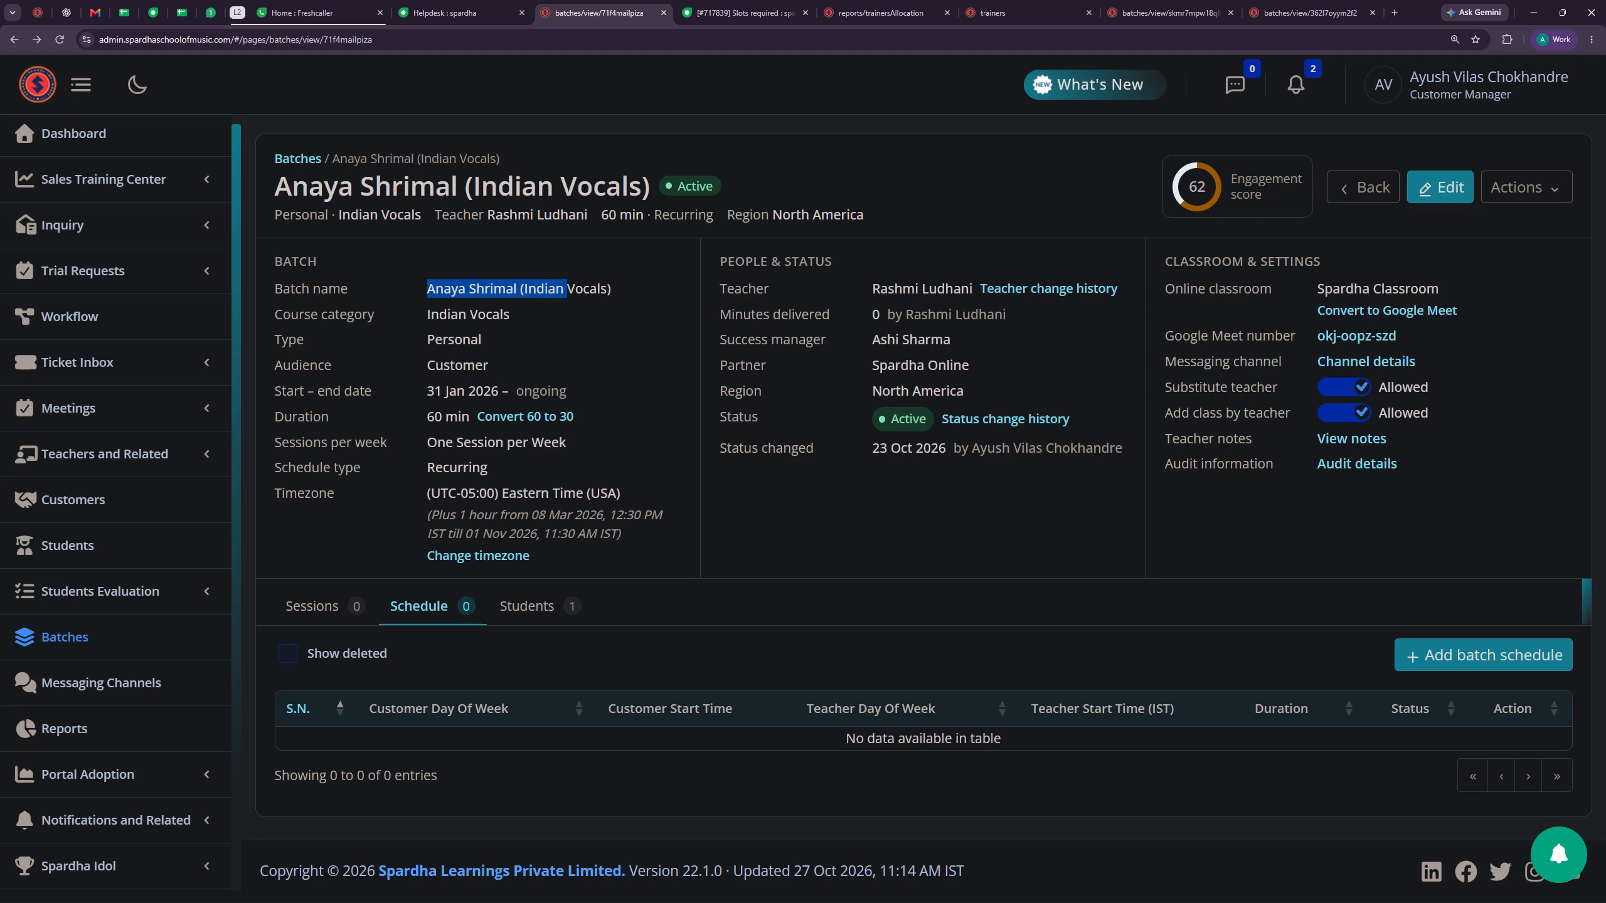
click(744, 0)
key(ctrl+v)
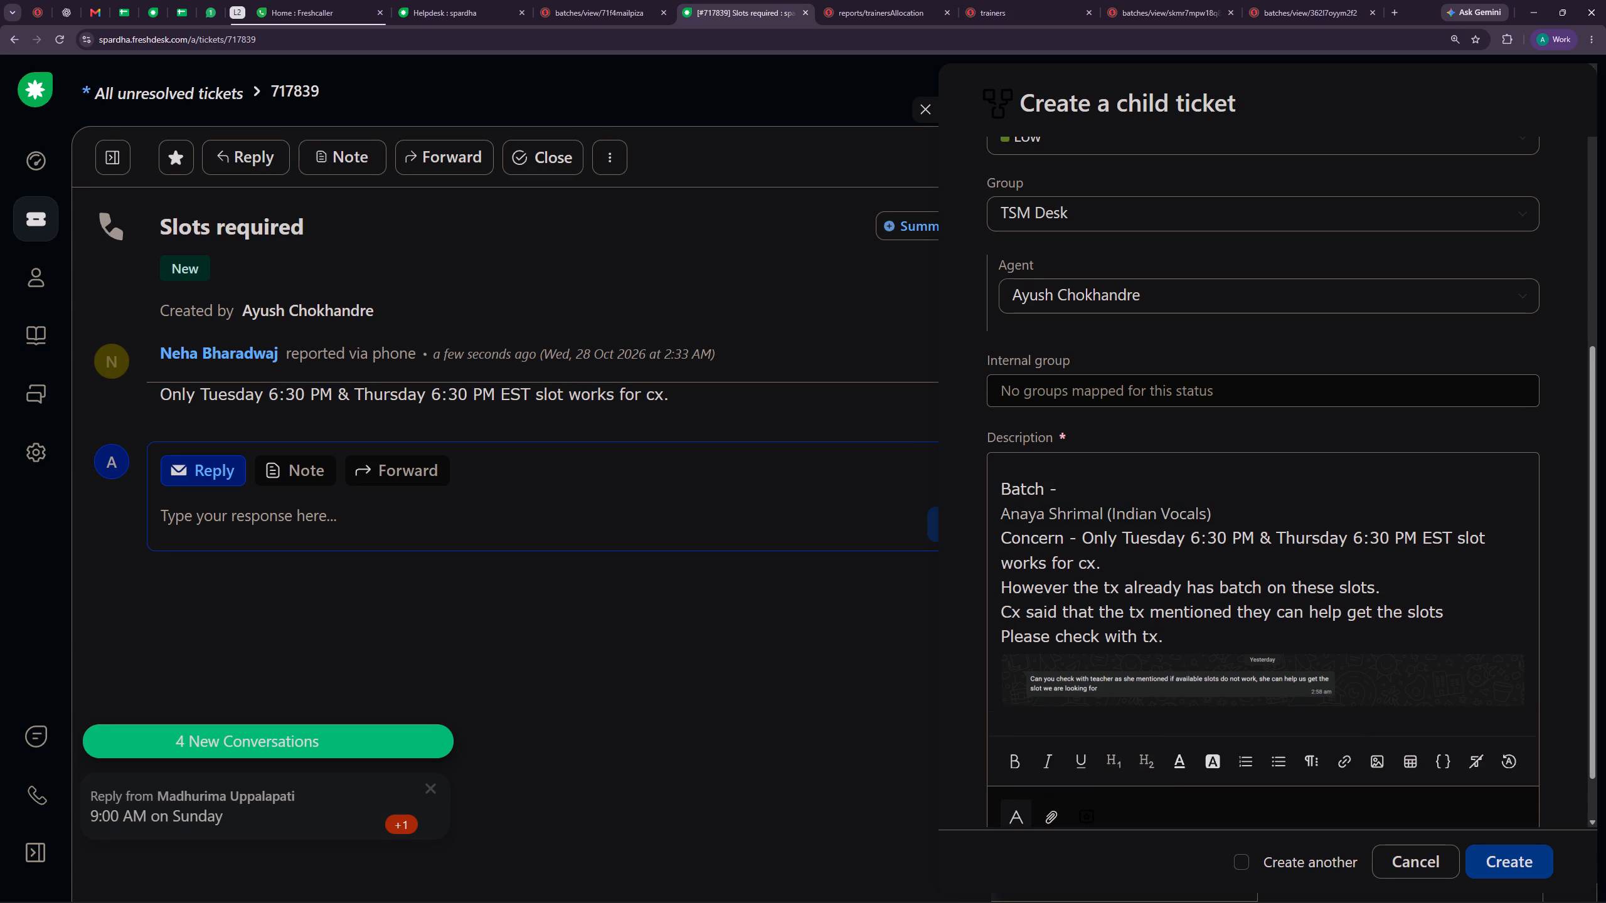
click(1003, 515)
key(BackSpace)
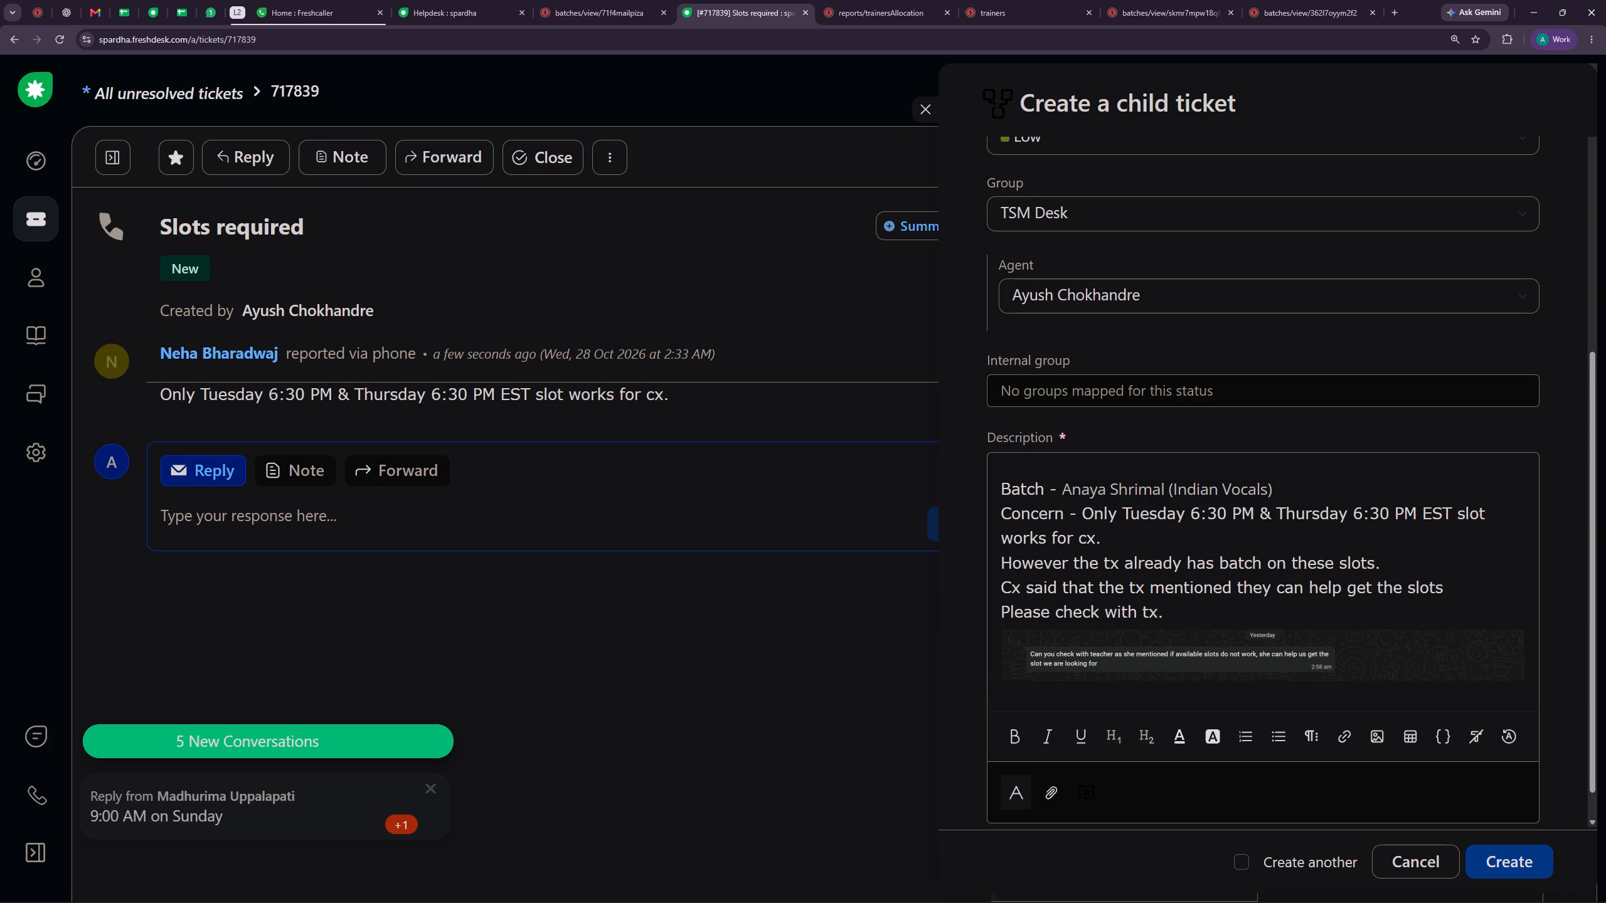
Check over the completed description and create the child ticket.
scroll(1406, 640, down, 1)
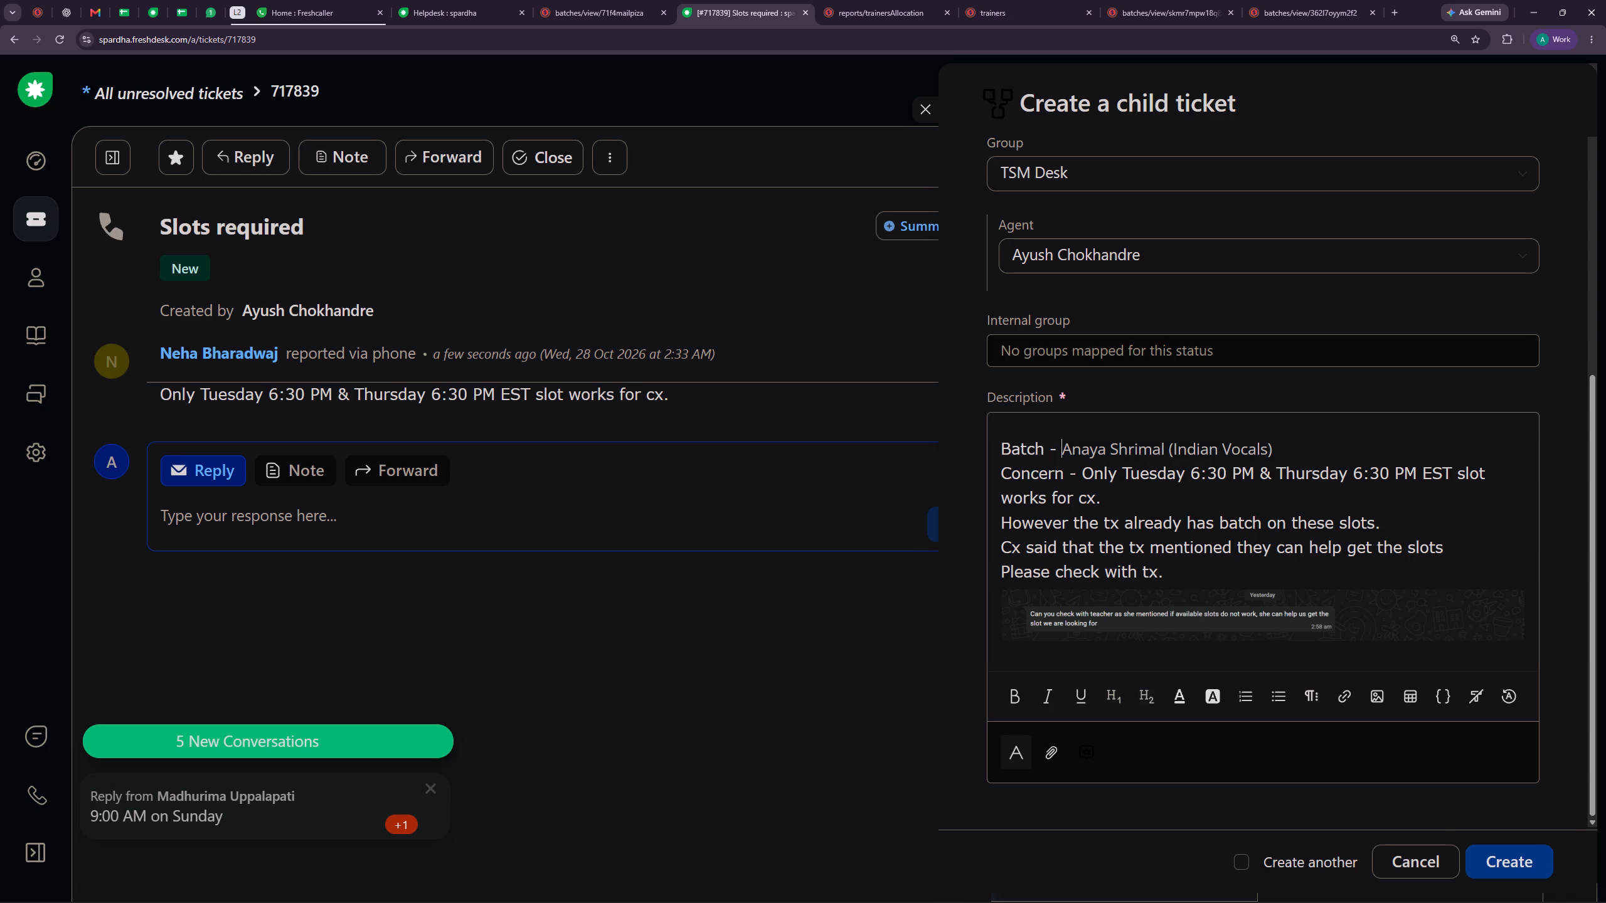
scroll(1267, 552, up, 3)
scroll(1312, 626, down, 5)
click(1529, 865)
Add a private note reading "Created a child ticket." to the parent ticket.
click(296, 475)
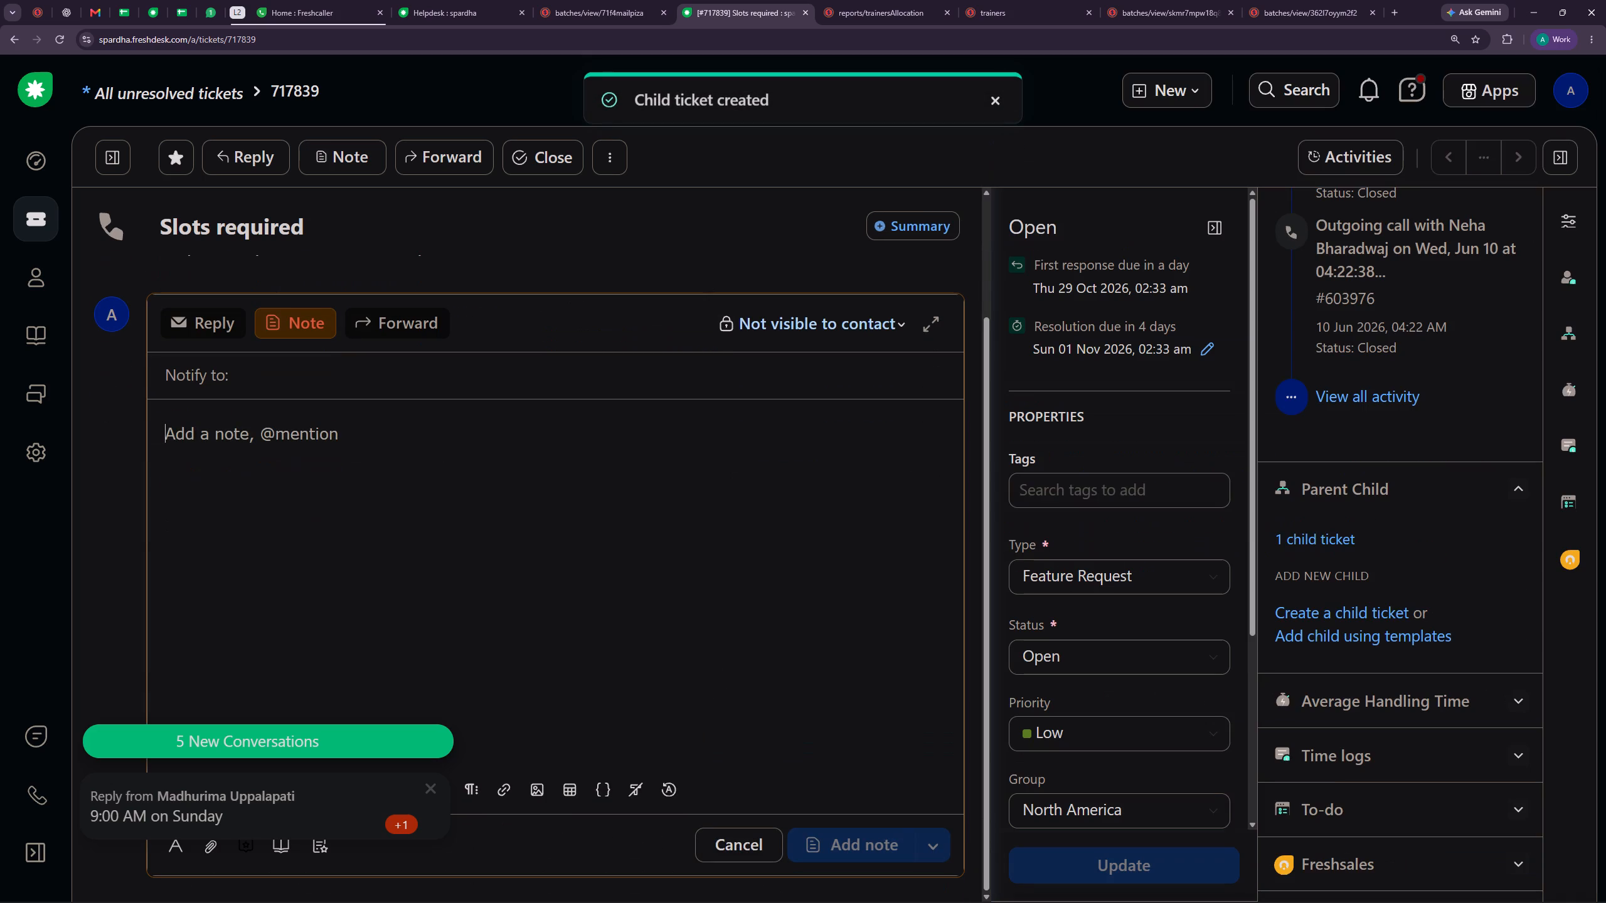
key(c)
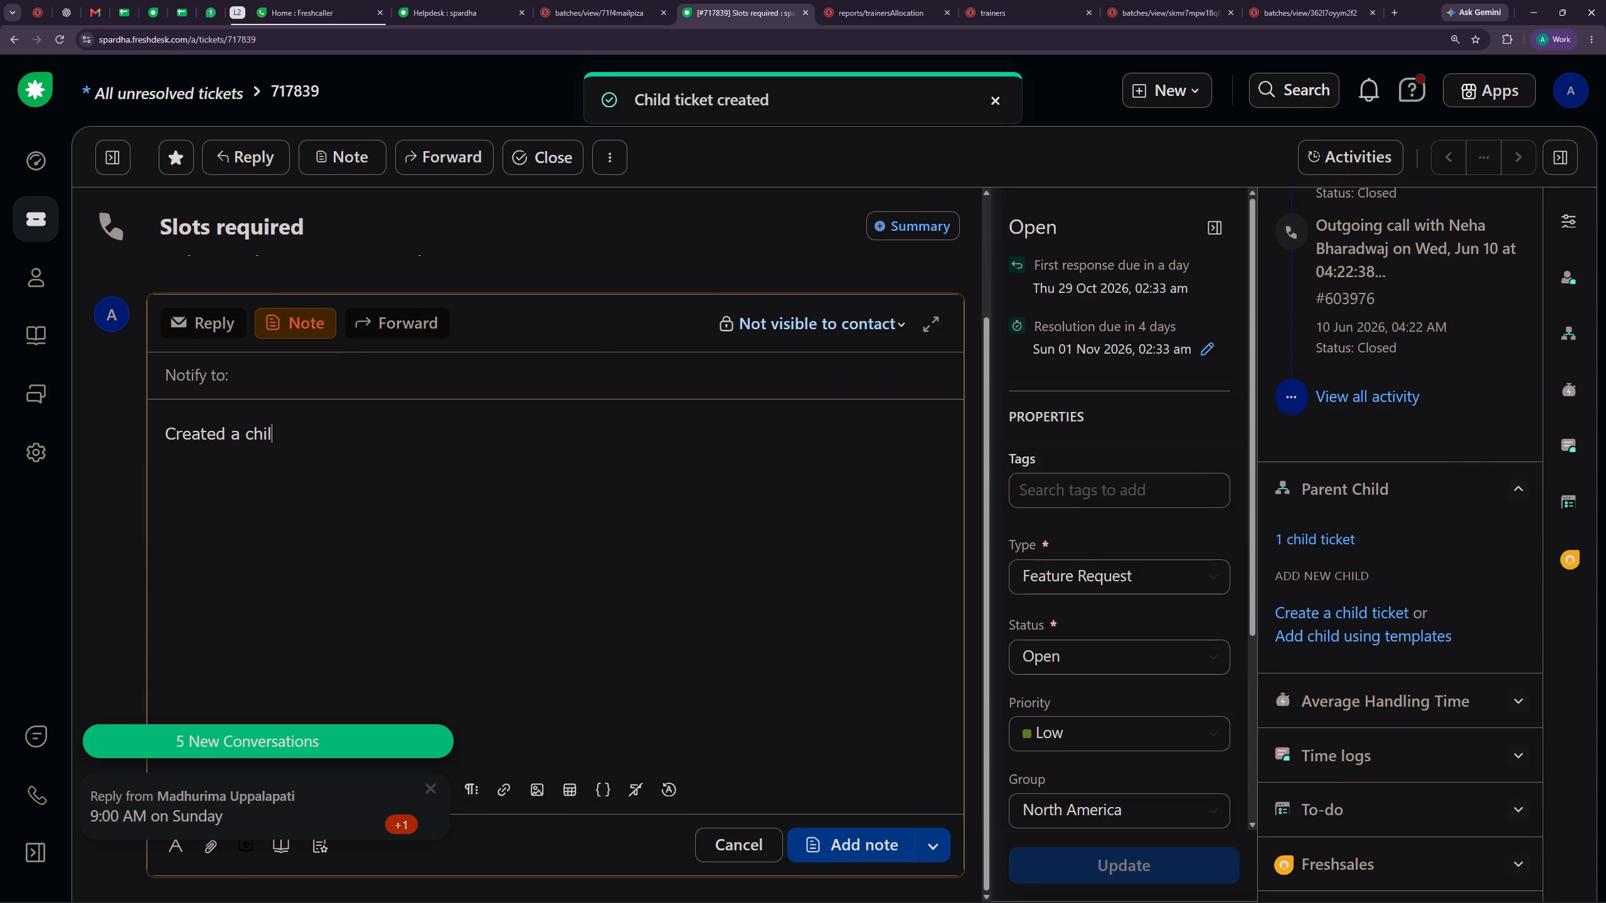
key(BackSpace)
text(d ticket.)
scroll(520, 586, down, 4)
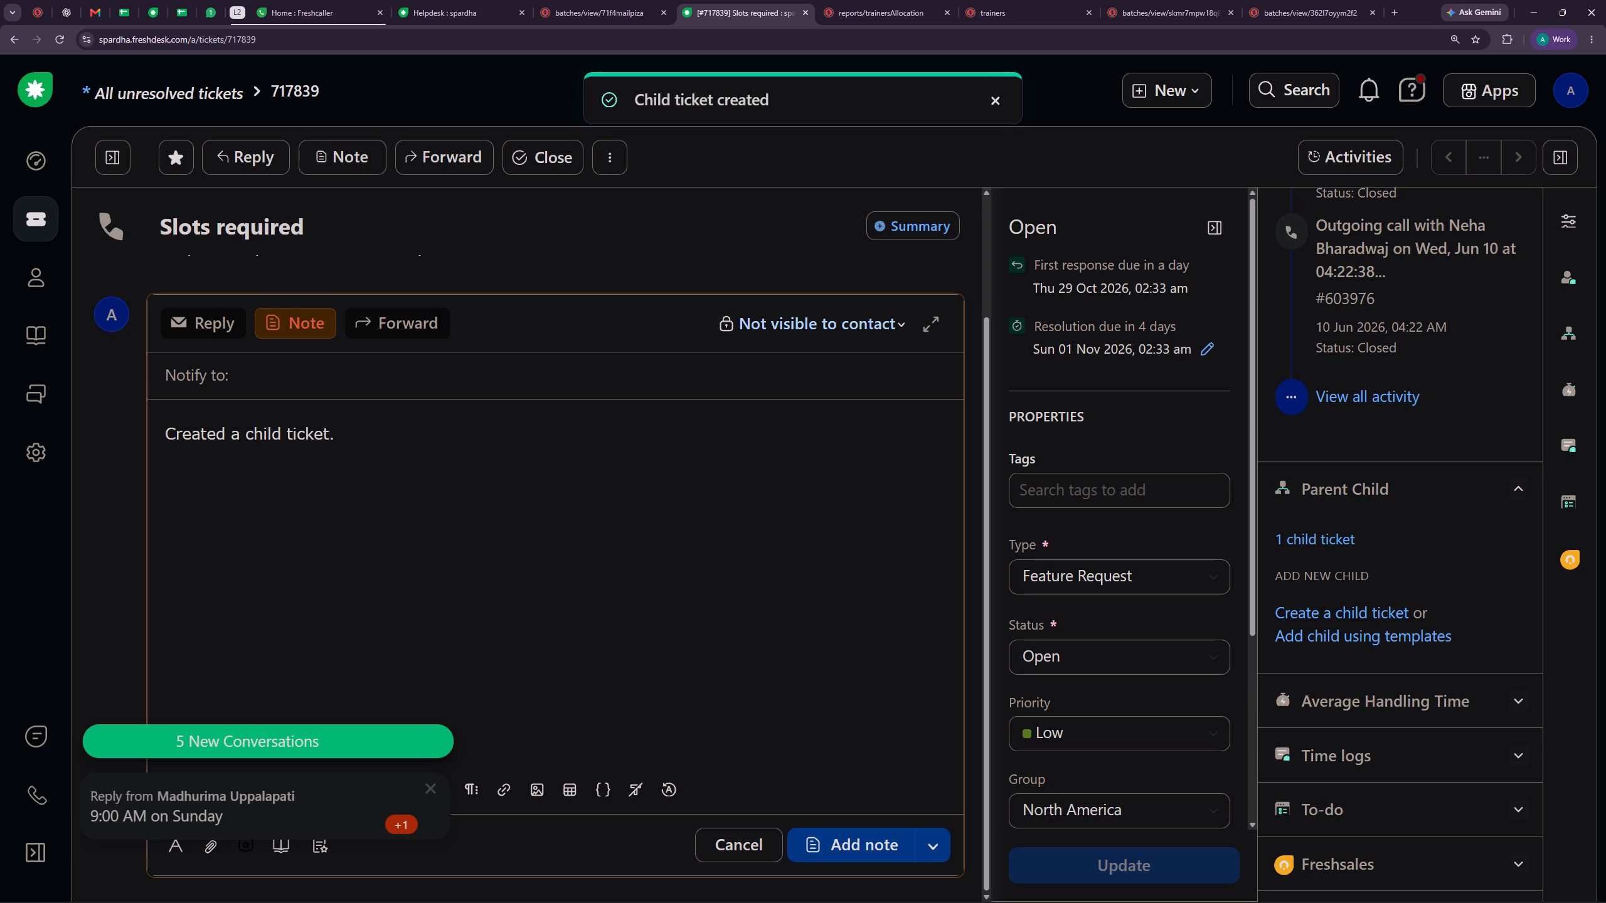
click(881, 850)
Set the parent ticket's status to Waiting on Customer.
click(1137, 672)
click(1111, 601)
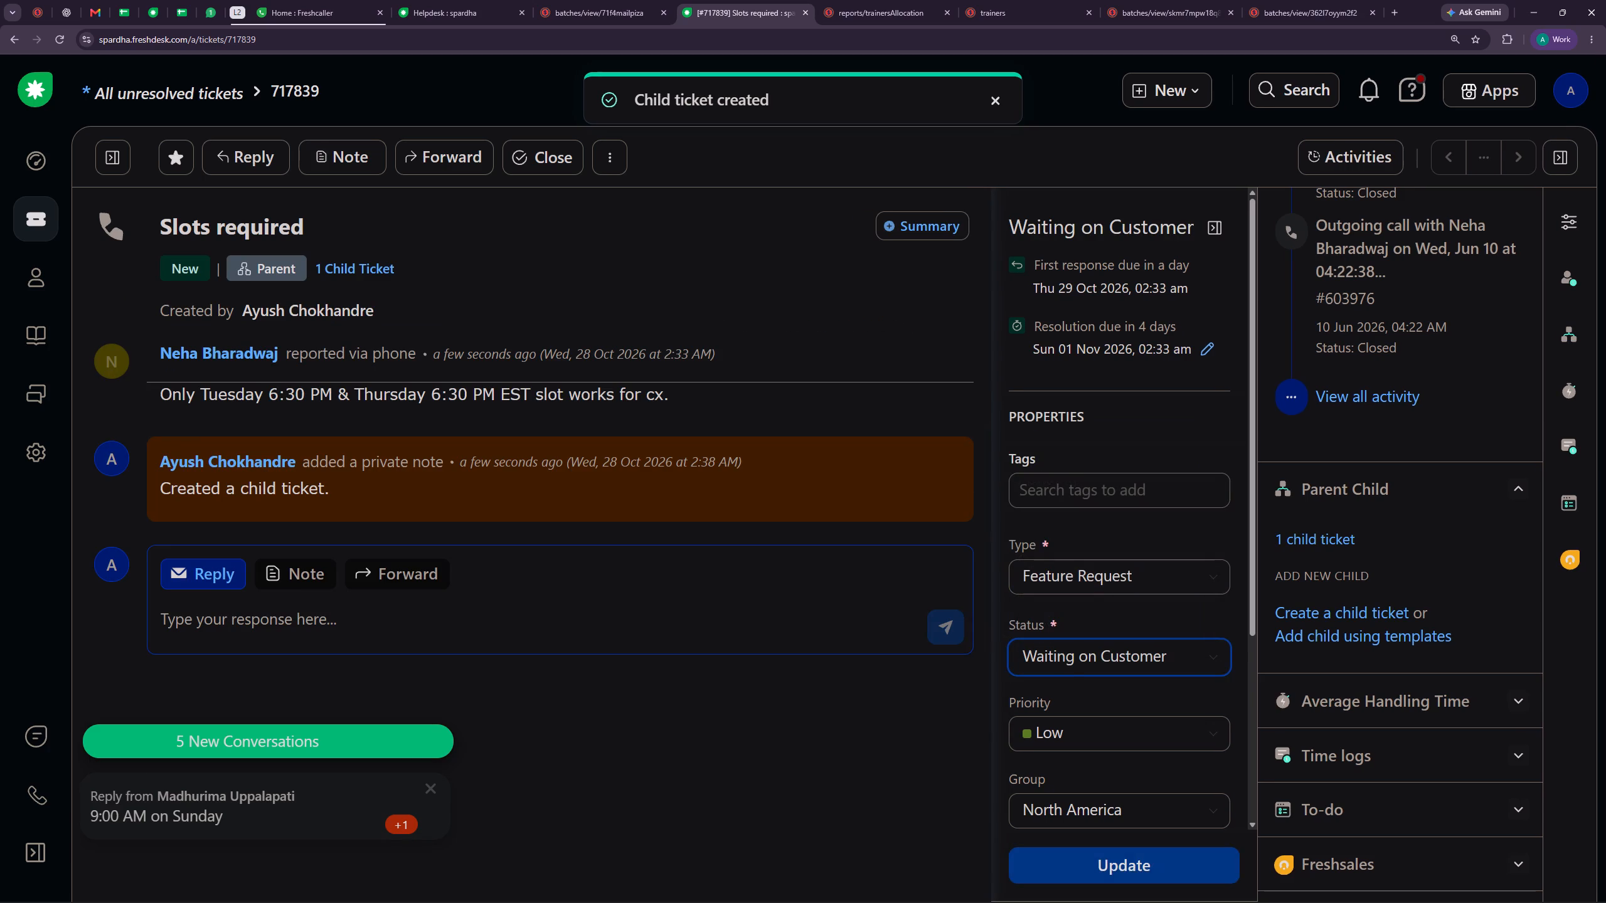
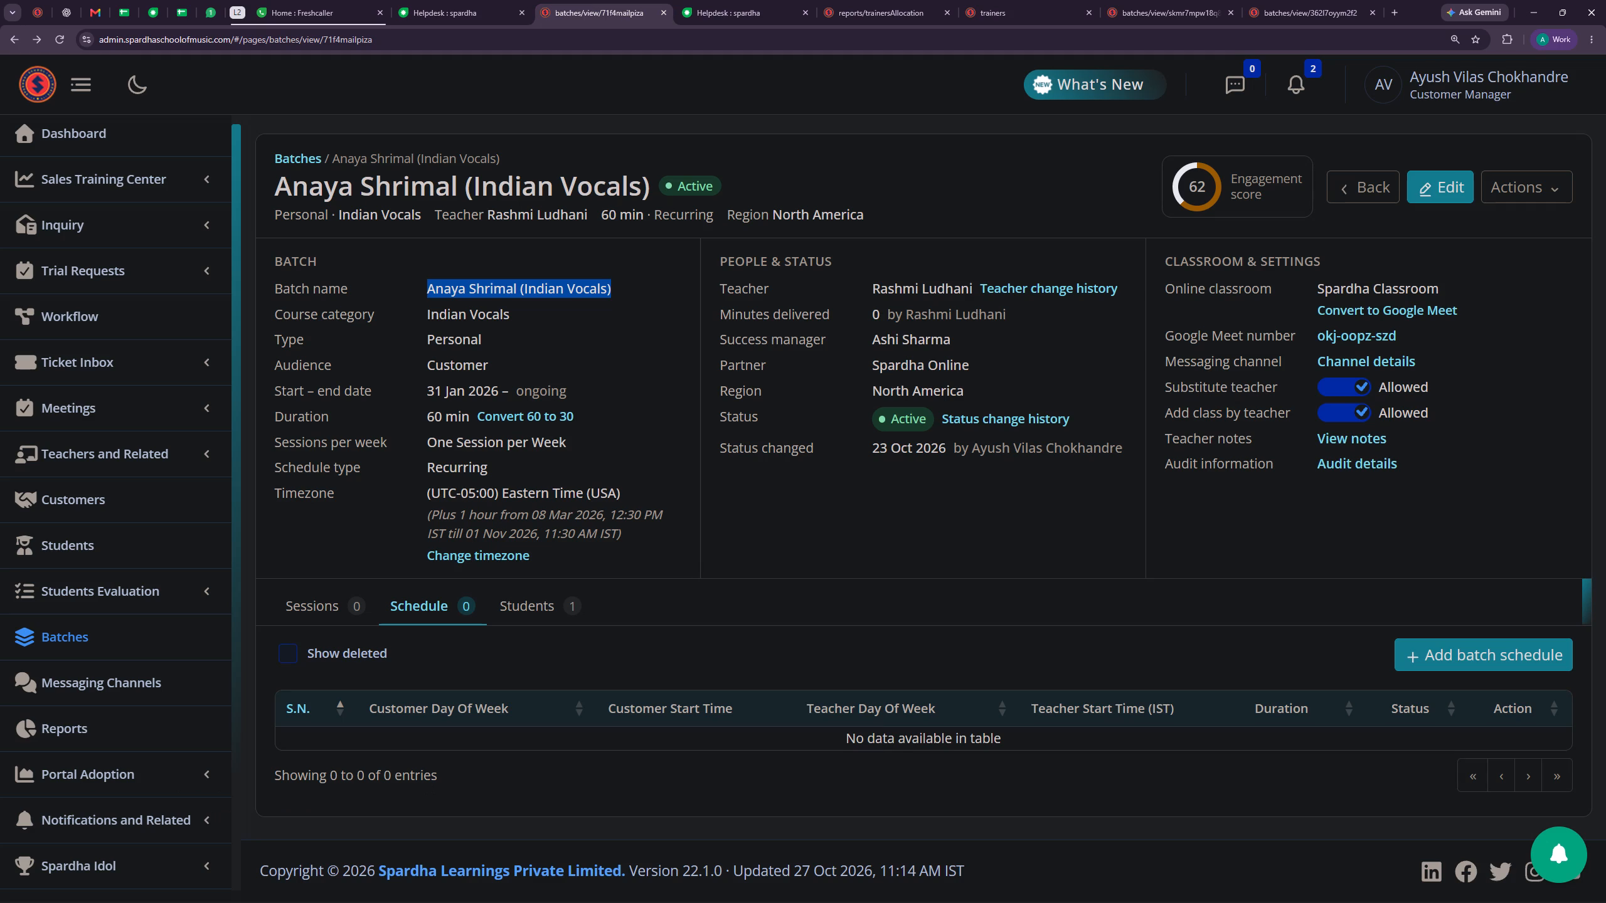
Close the extra helpdesk tab that lists all unresolved tickets.
click(726, 7)
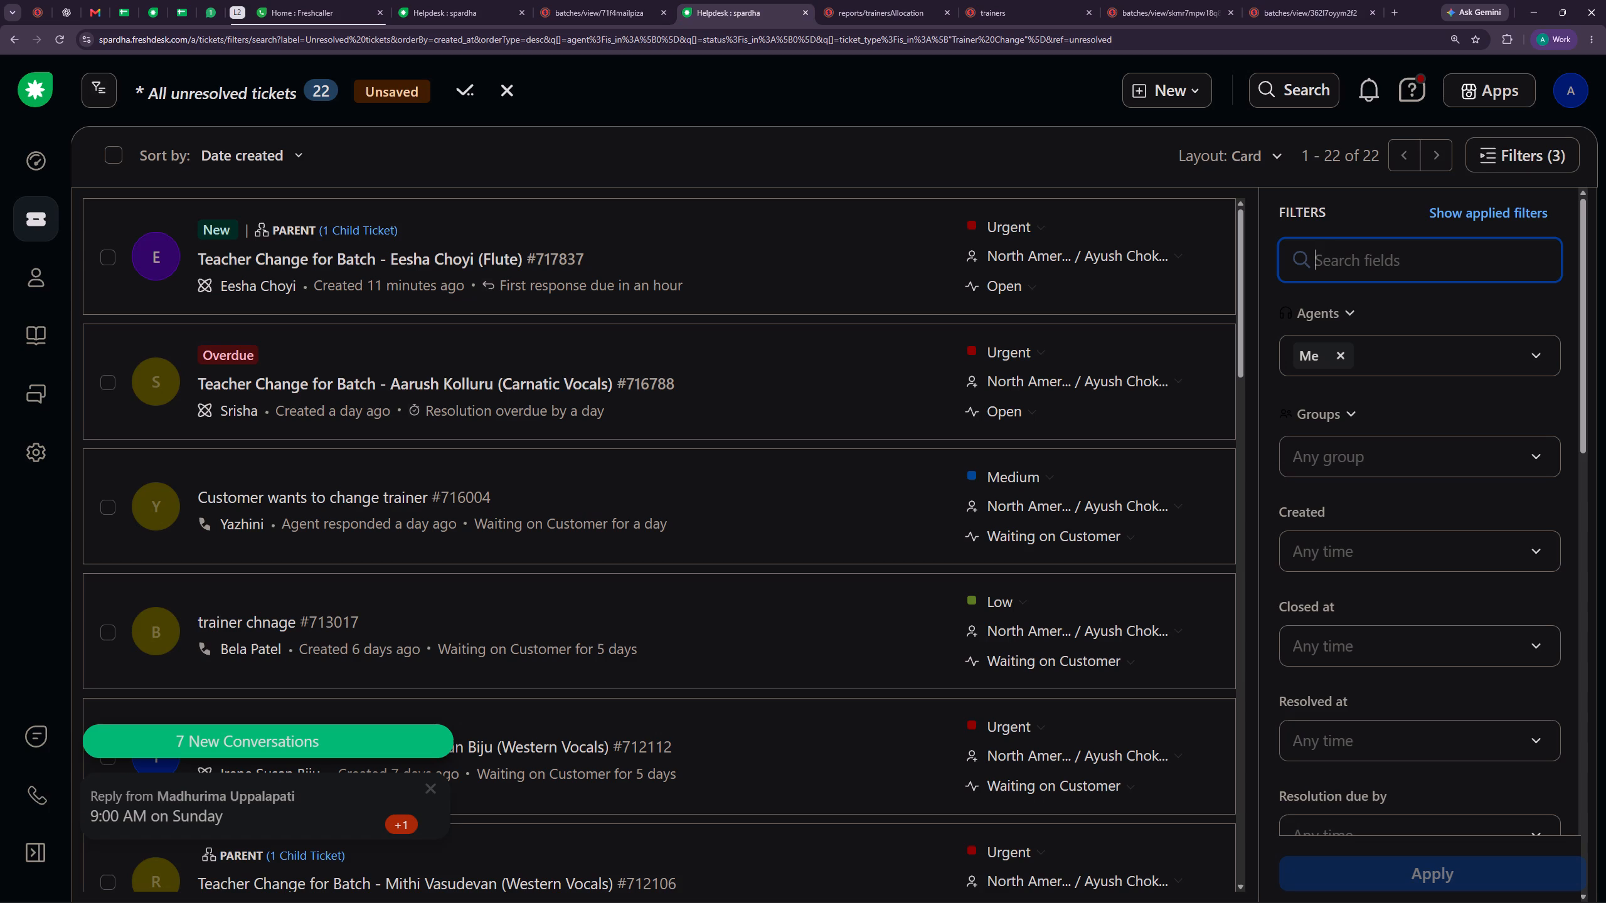
click(806, 12)
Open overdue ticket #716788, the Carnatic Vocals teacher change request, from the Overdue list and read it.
click(614, 6)
click(731, 5)
click(864, 5)
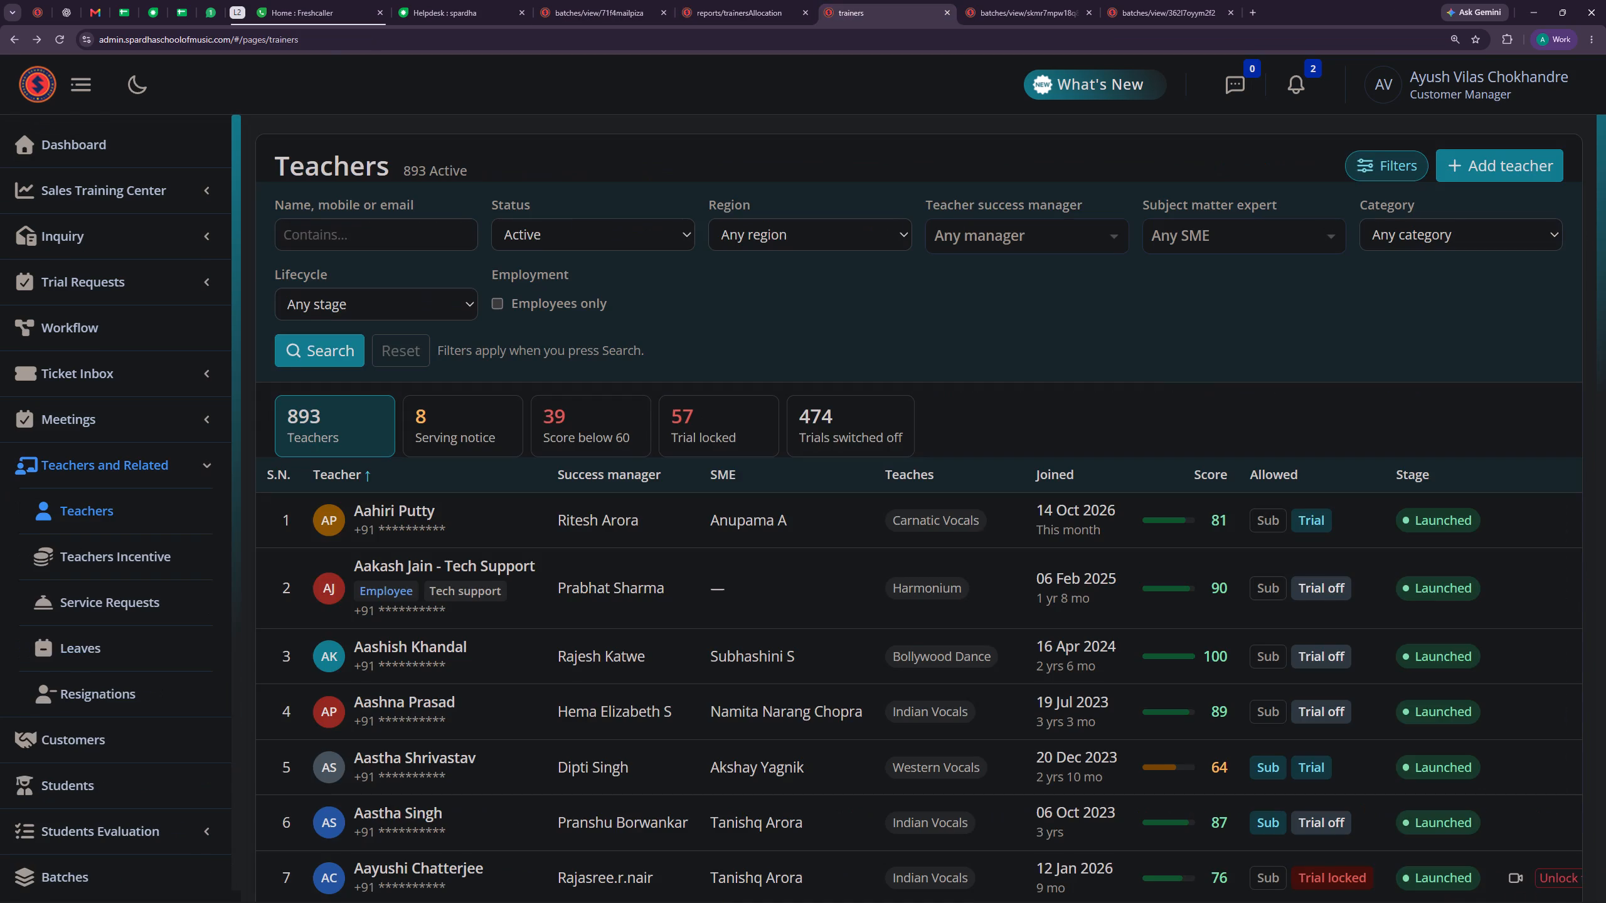
click(614, 3)
click(458, 0)
click(400, 250)
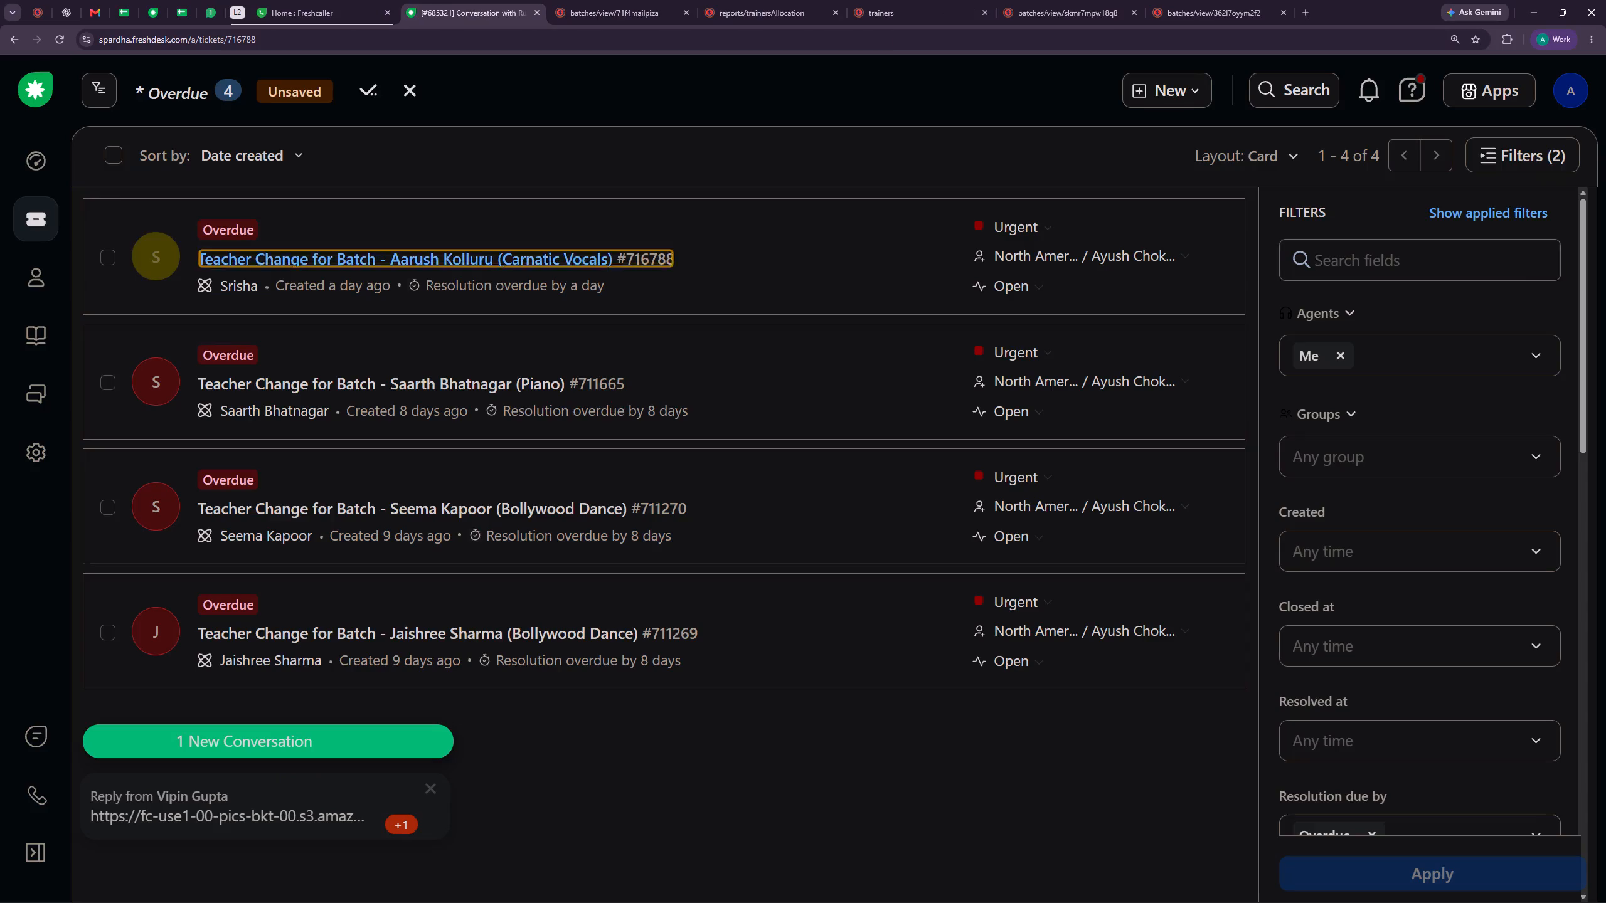
drag(550, 155, 564, 154)
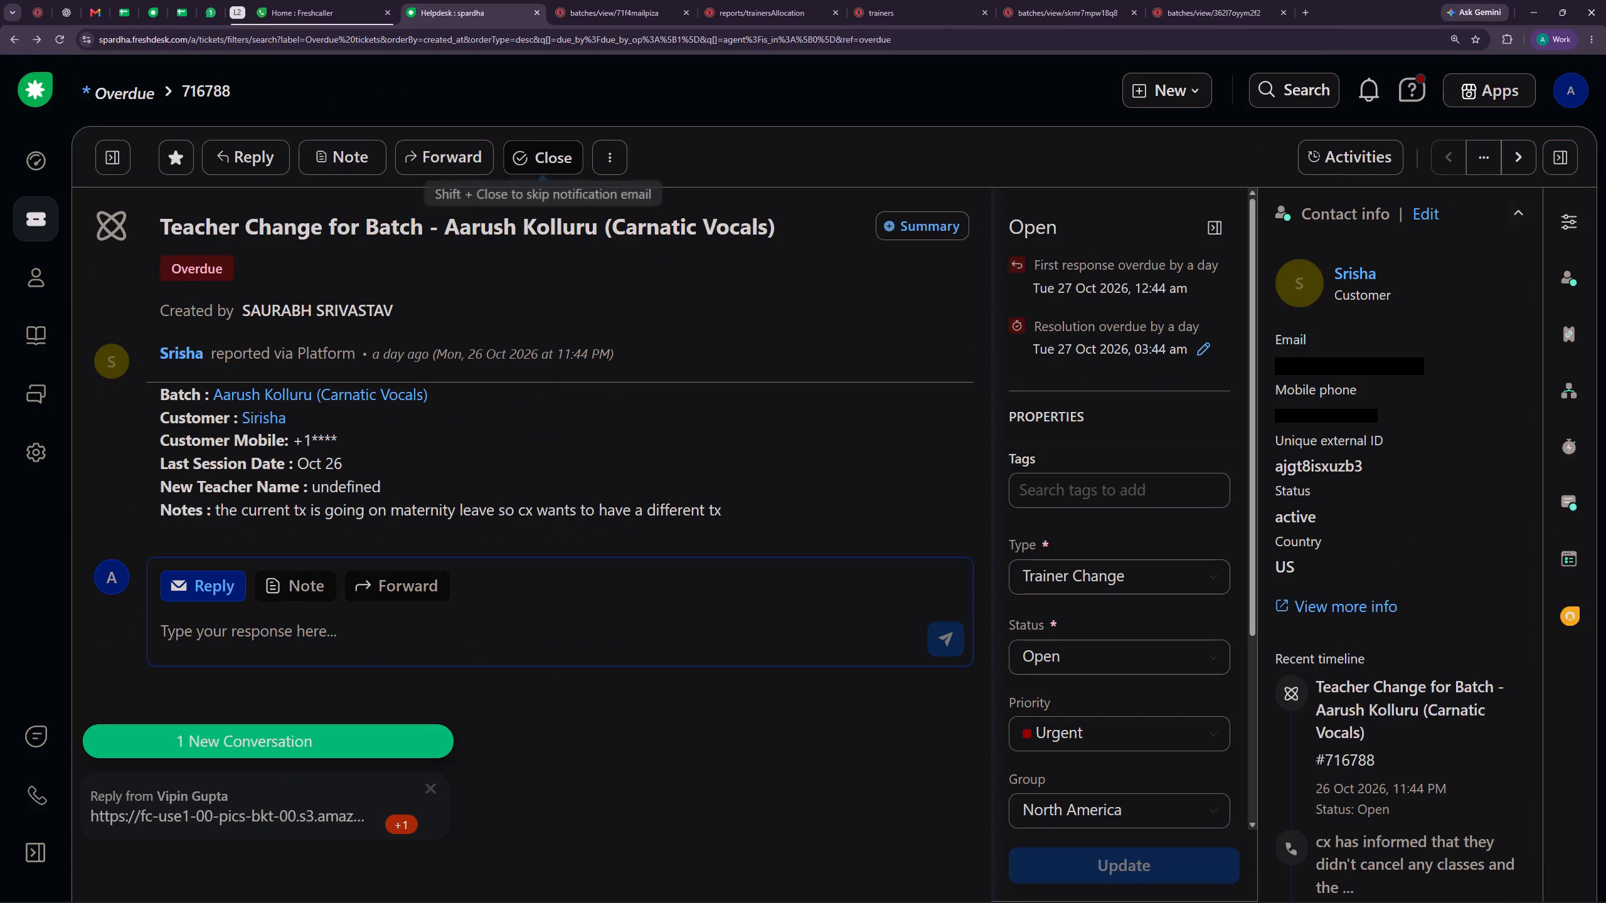
click(360, 260)
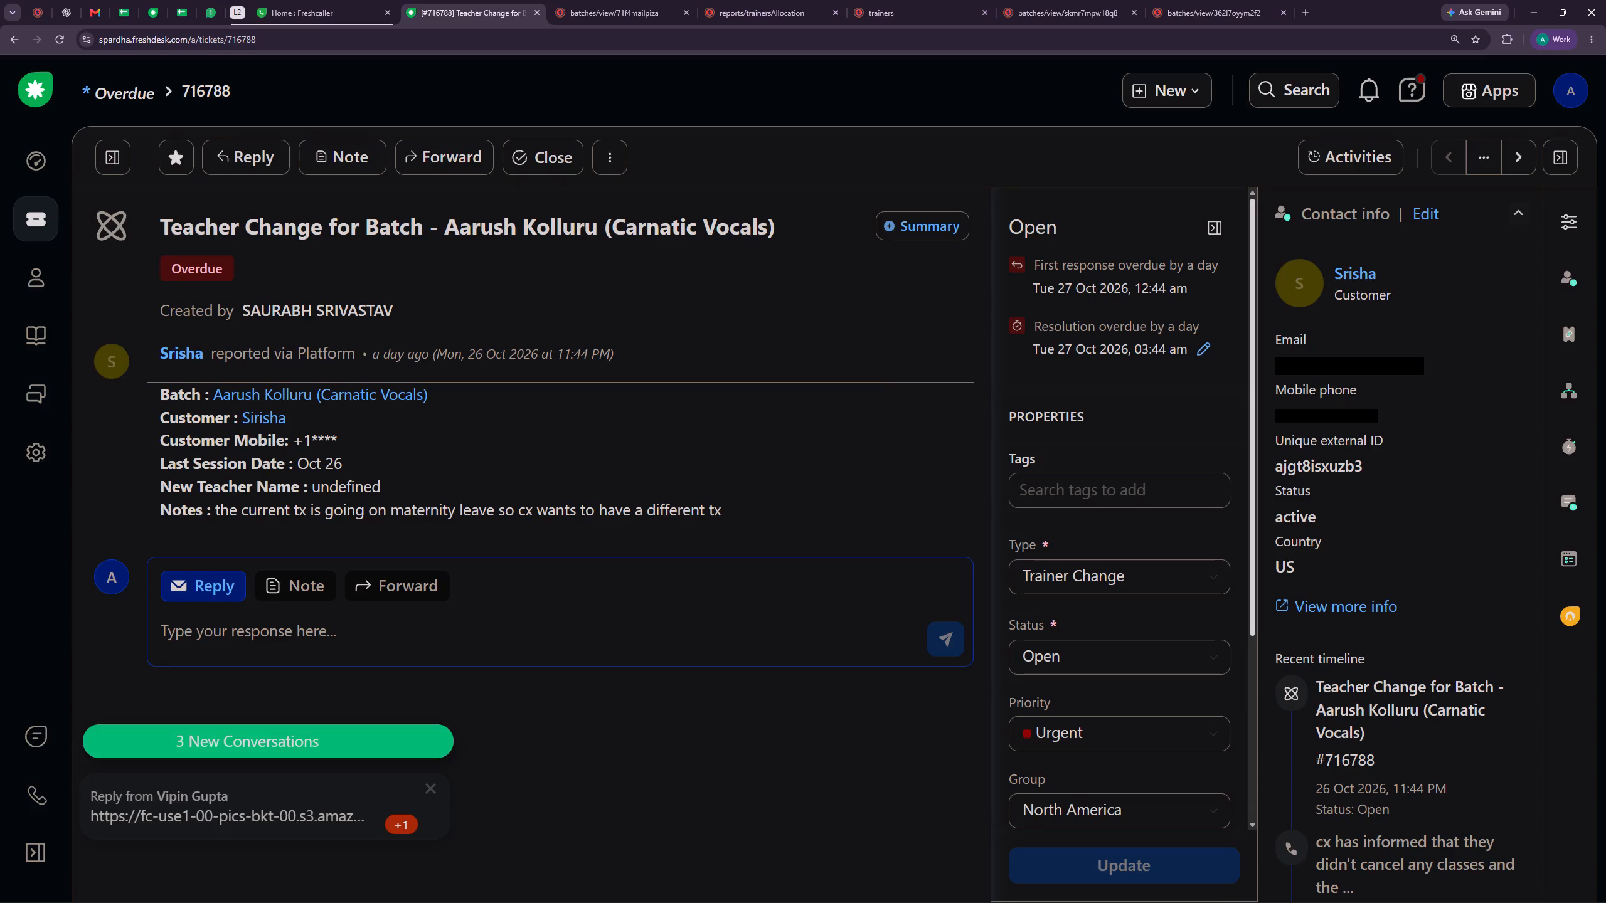
Copy the customer's mobile number from the ticket's contact info and search the batches by it as the family unique number.
drag(1398, 411, 1294, 416)
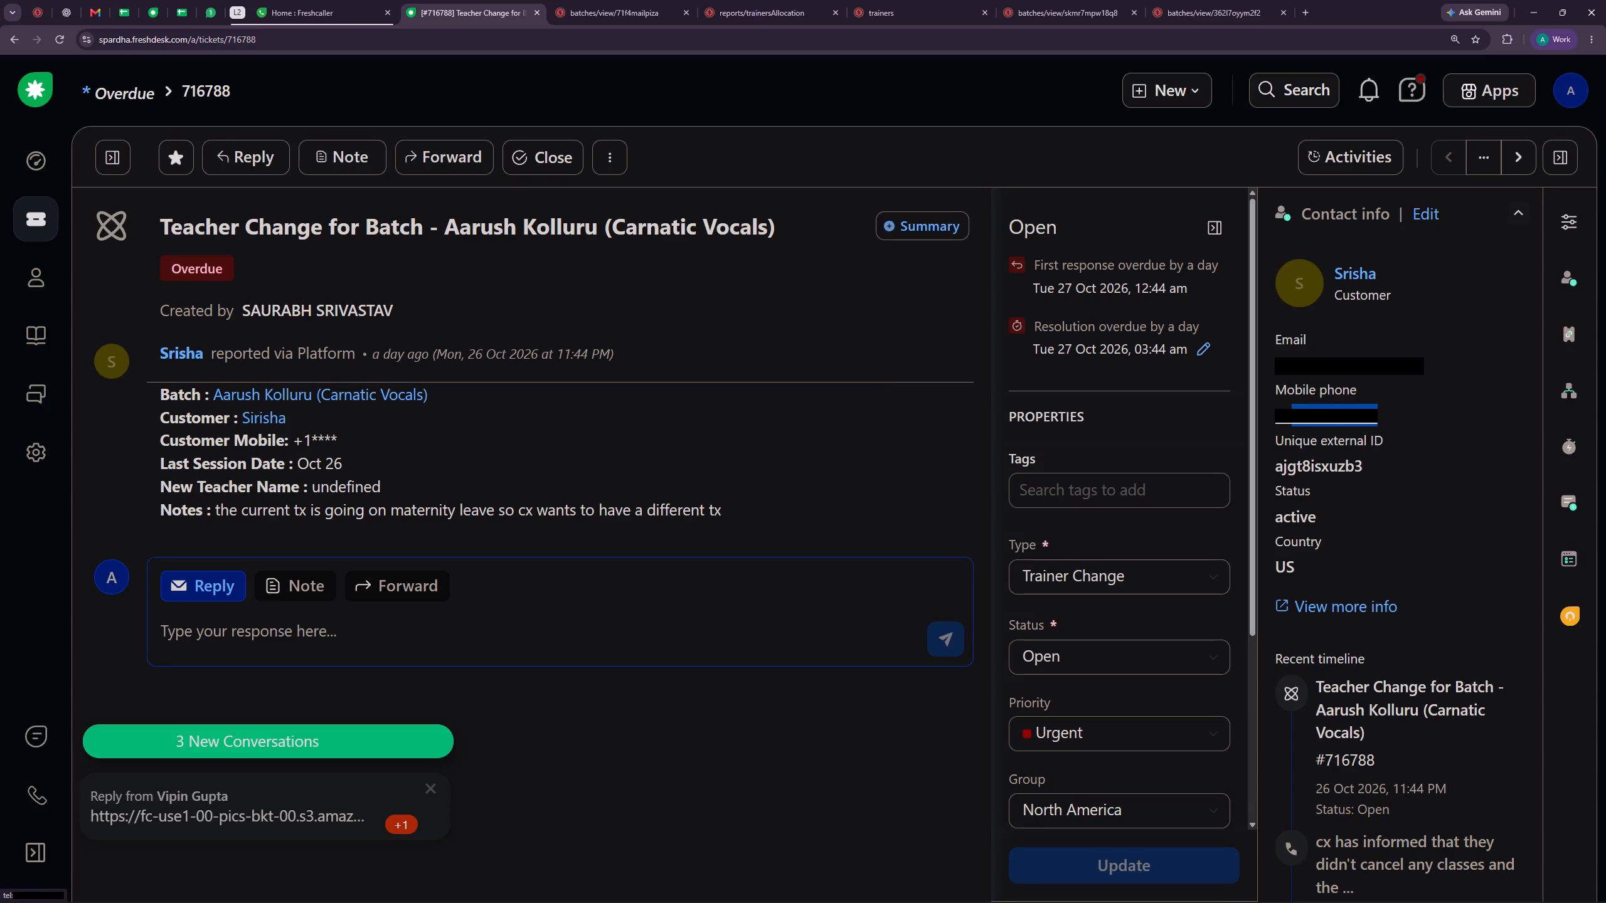
key(ctrl+c)
click(609, 0)
click(80, 637)
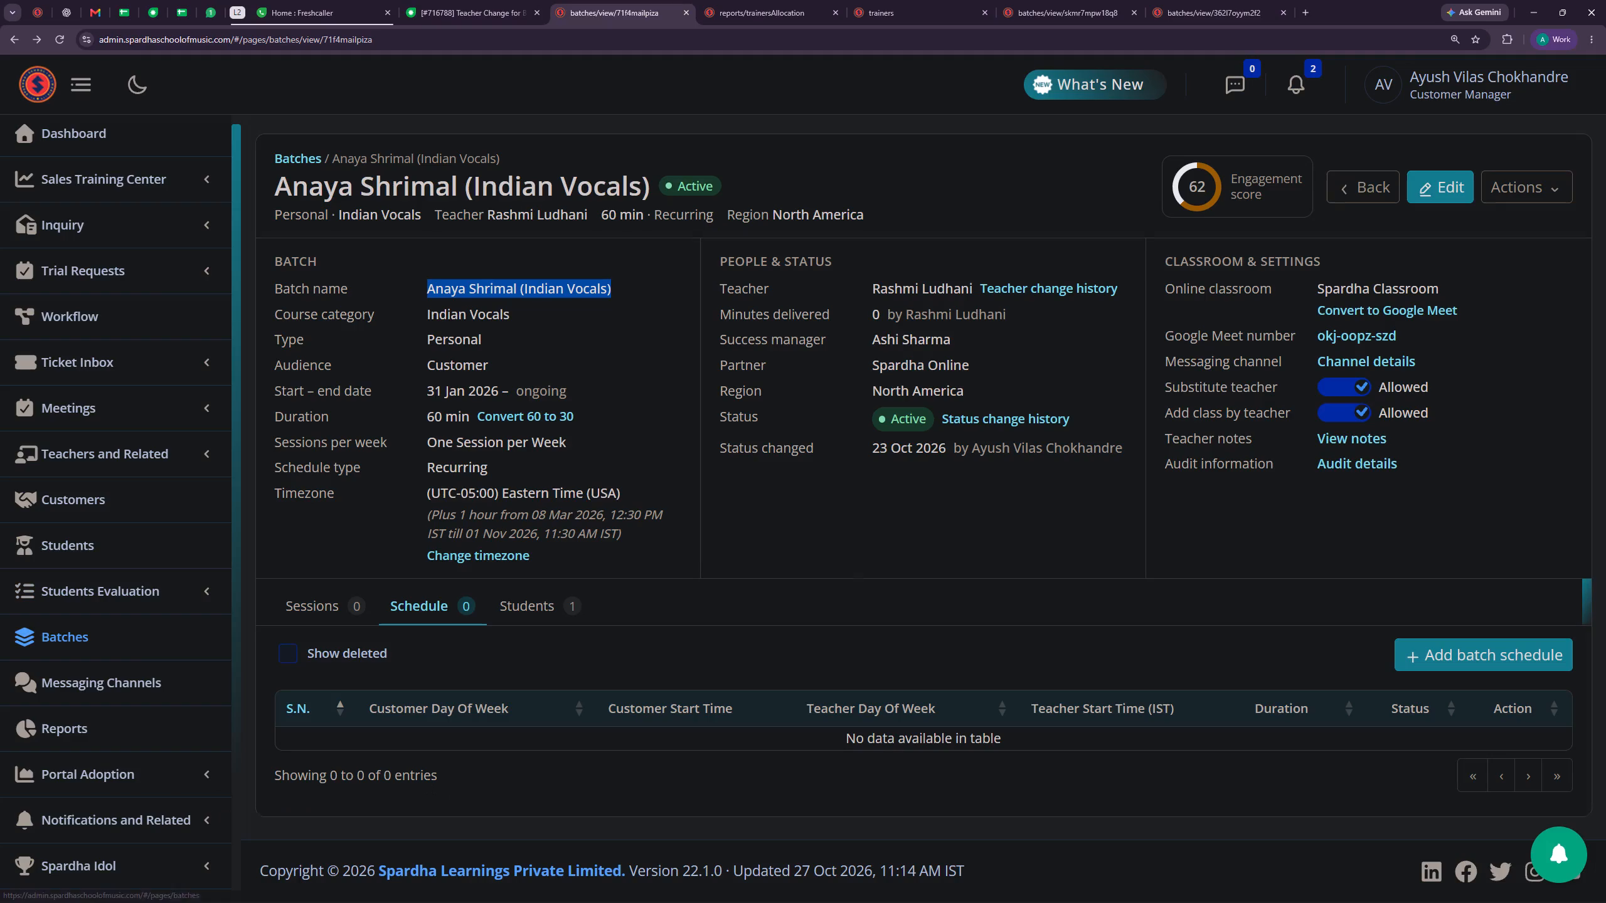
drag(868, 230, 556, 230)
key(ctrl+v)
click(316, 282)
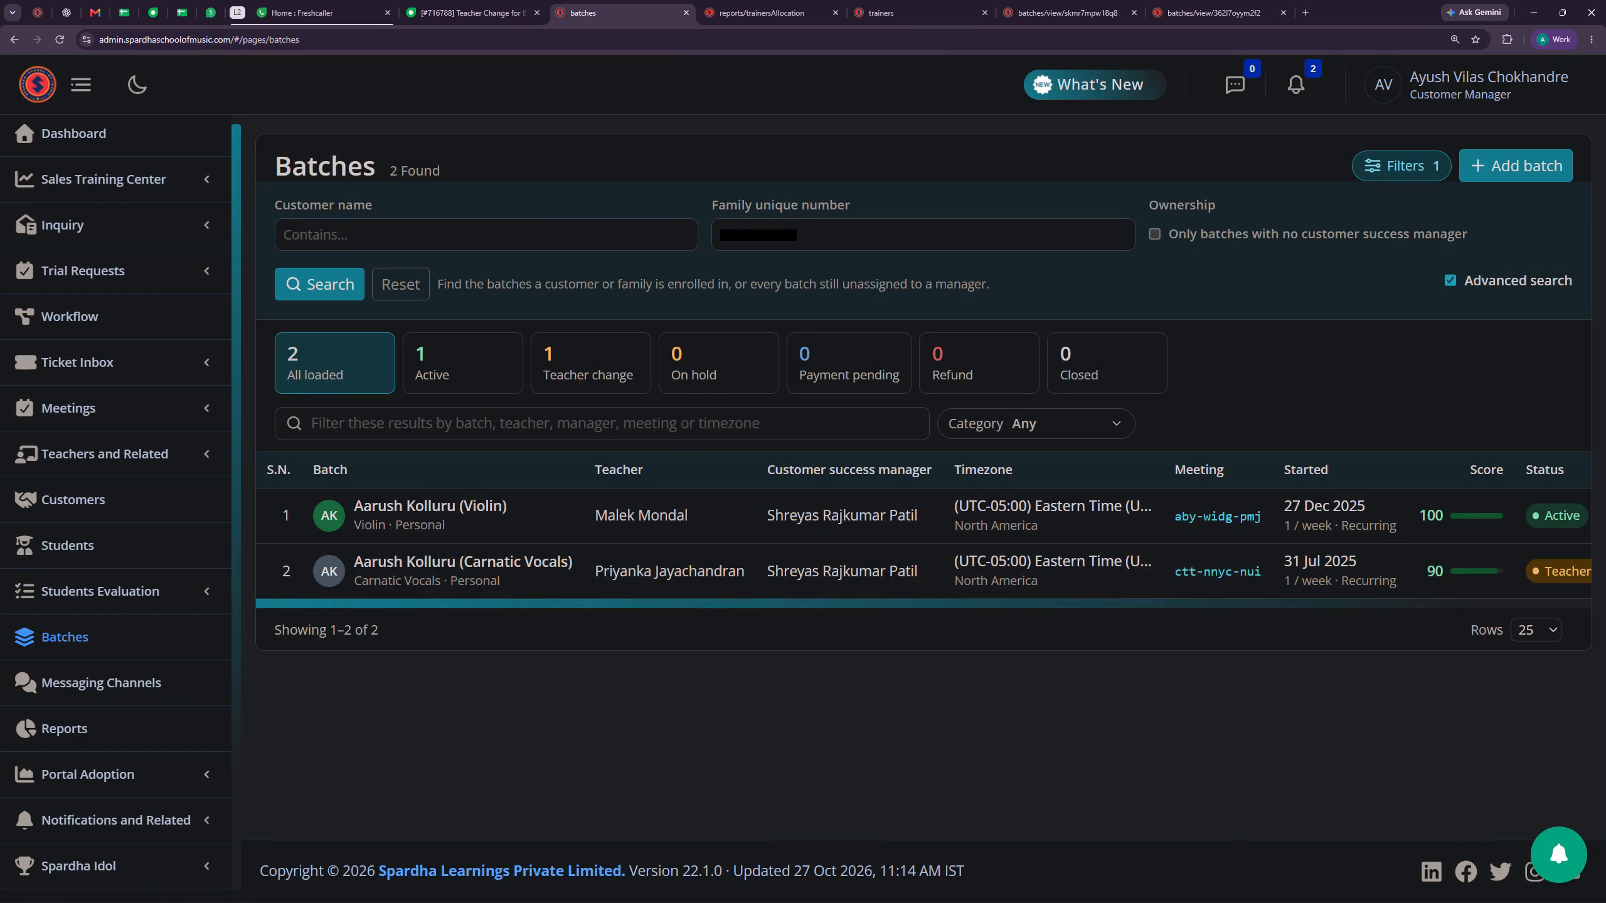
drag(1262, 605, 1230, 605)
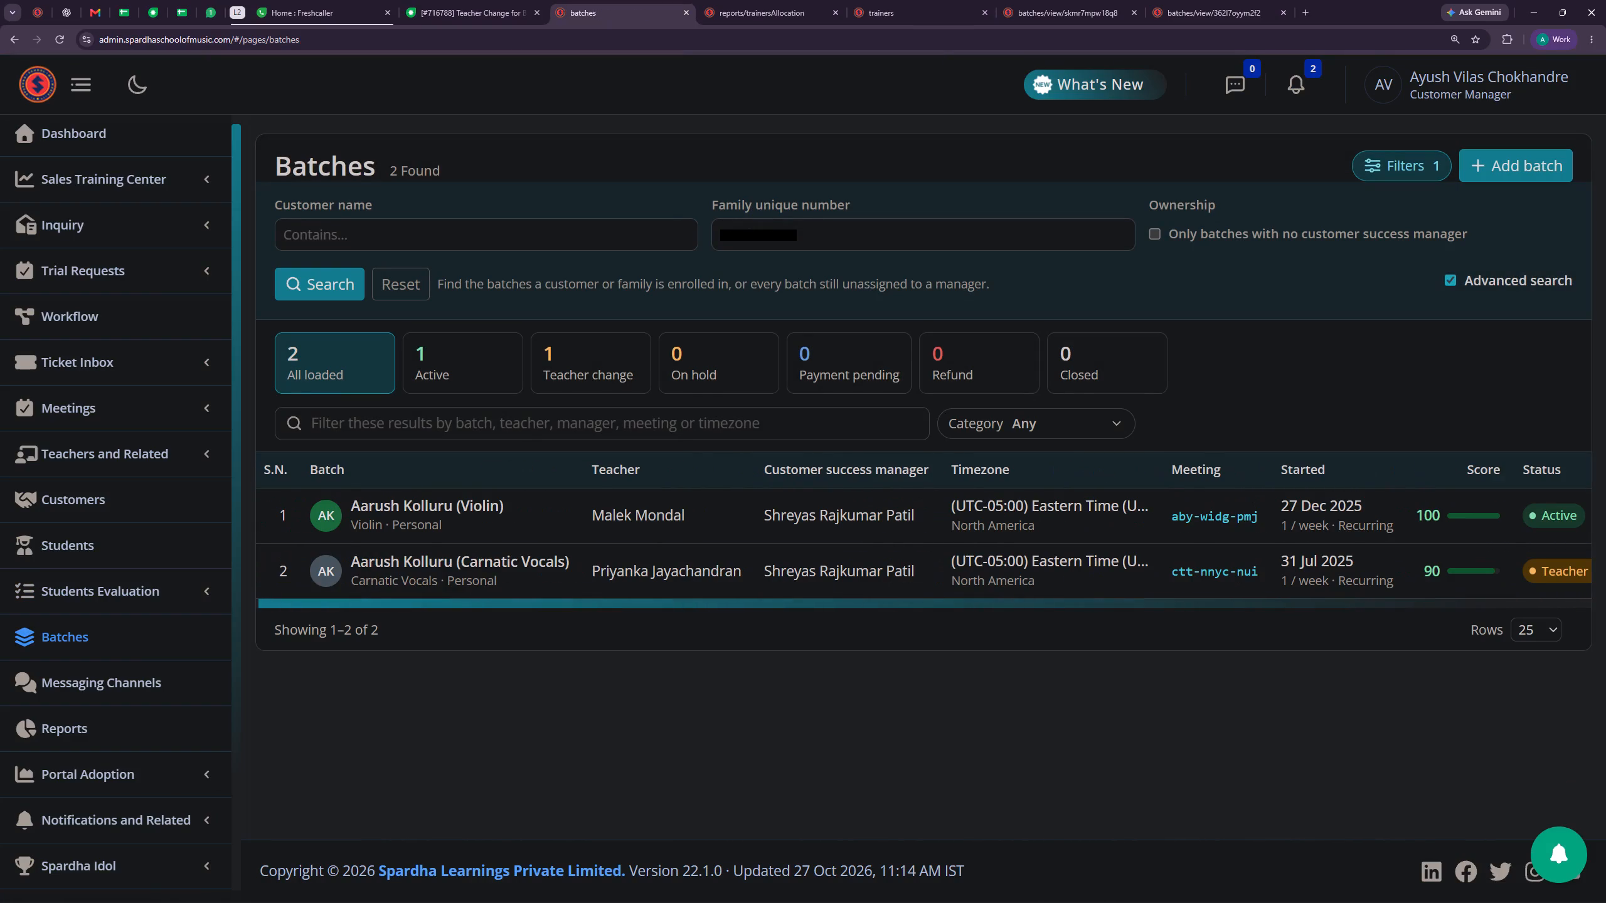
drag(1230, 605, 1437, 613)
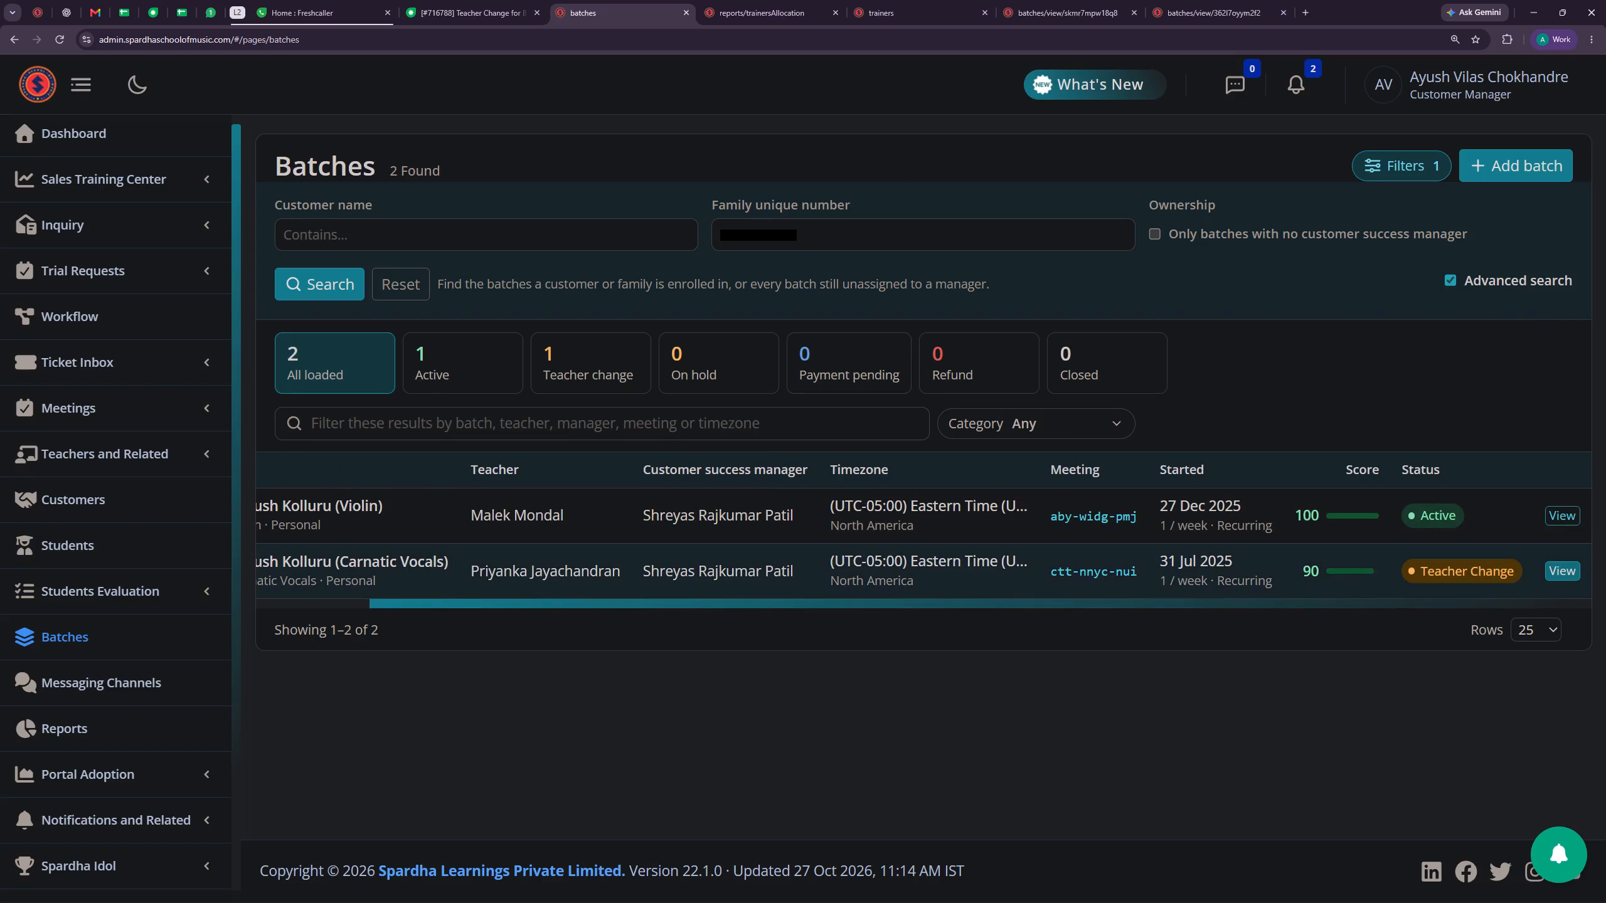
click(1565, 573)
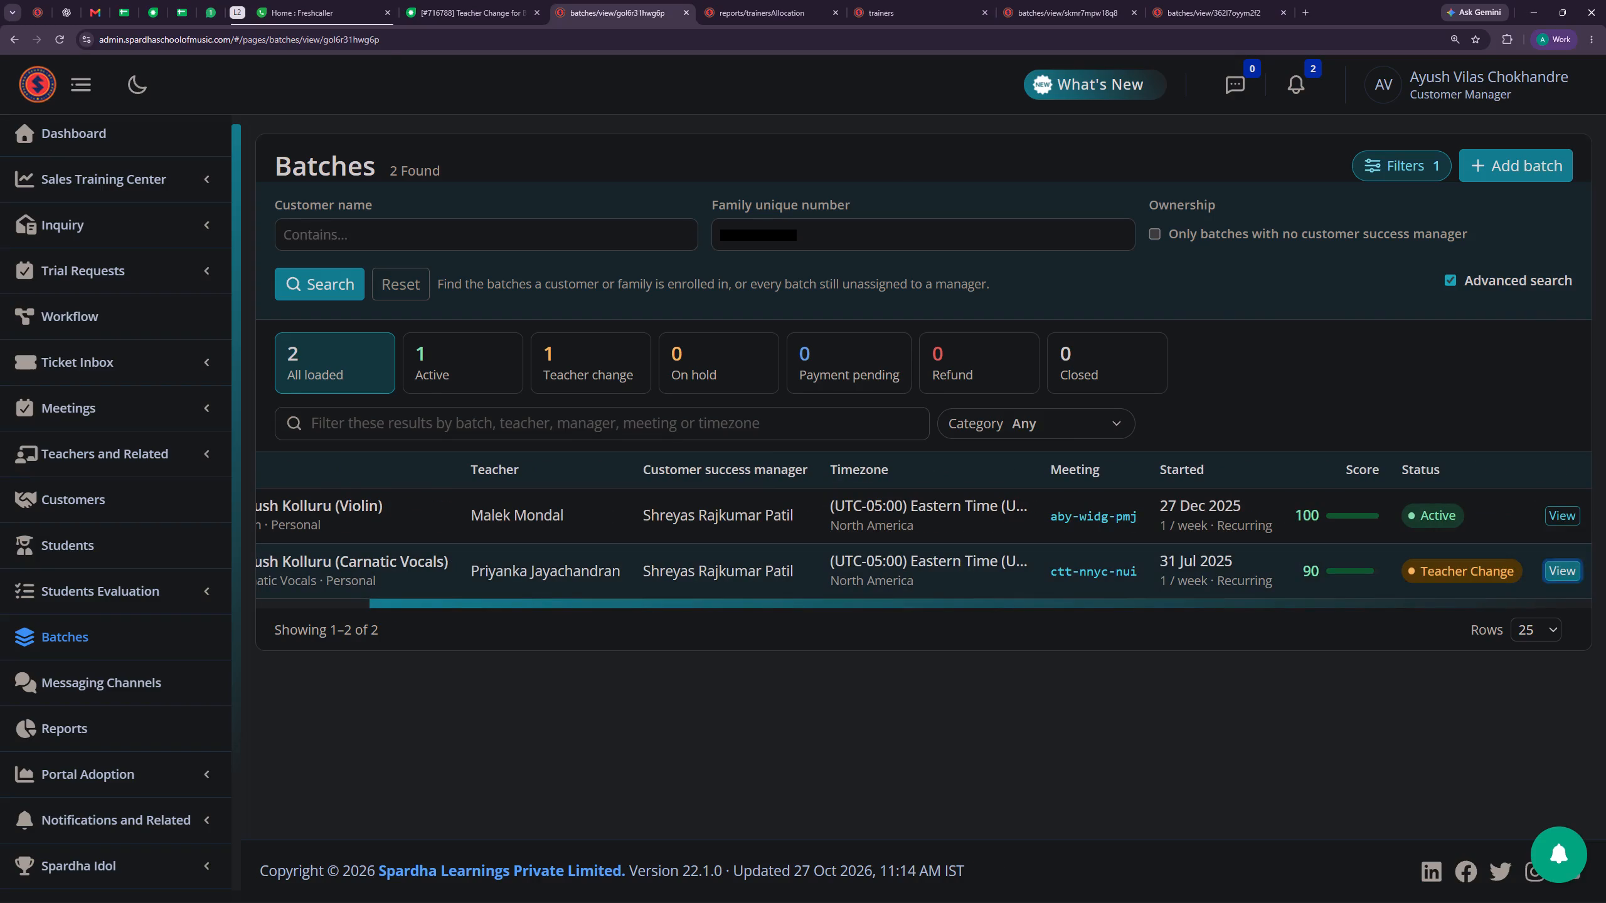
click(518, 0)
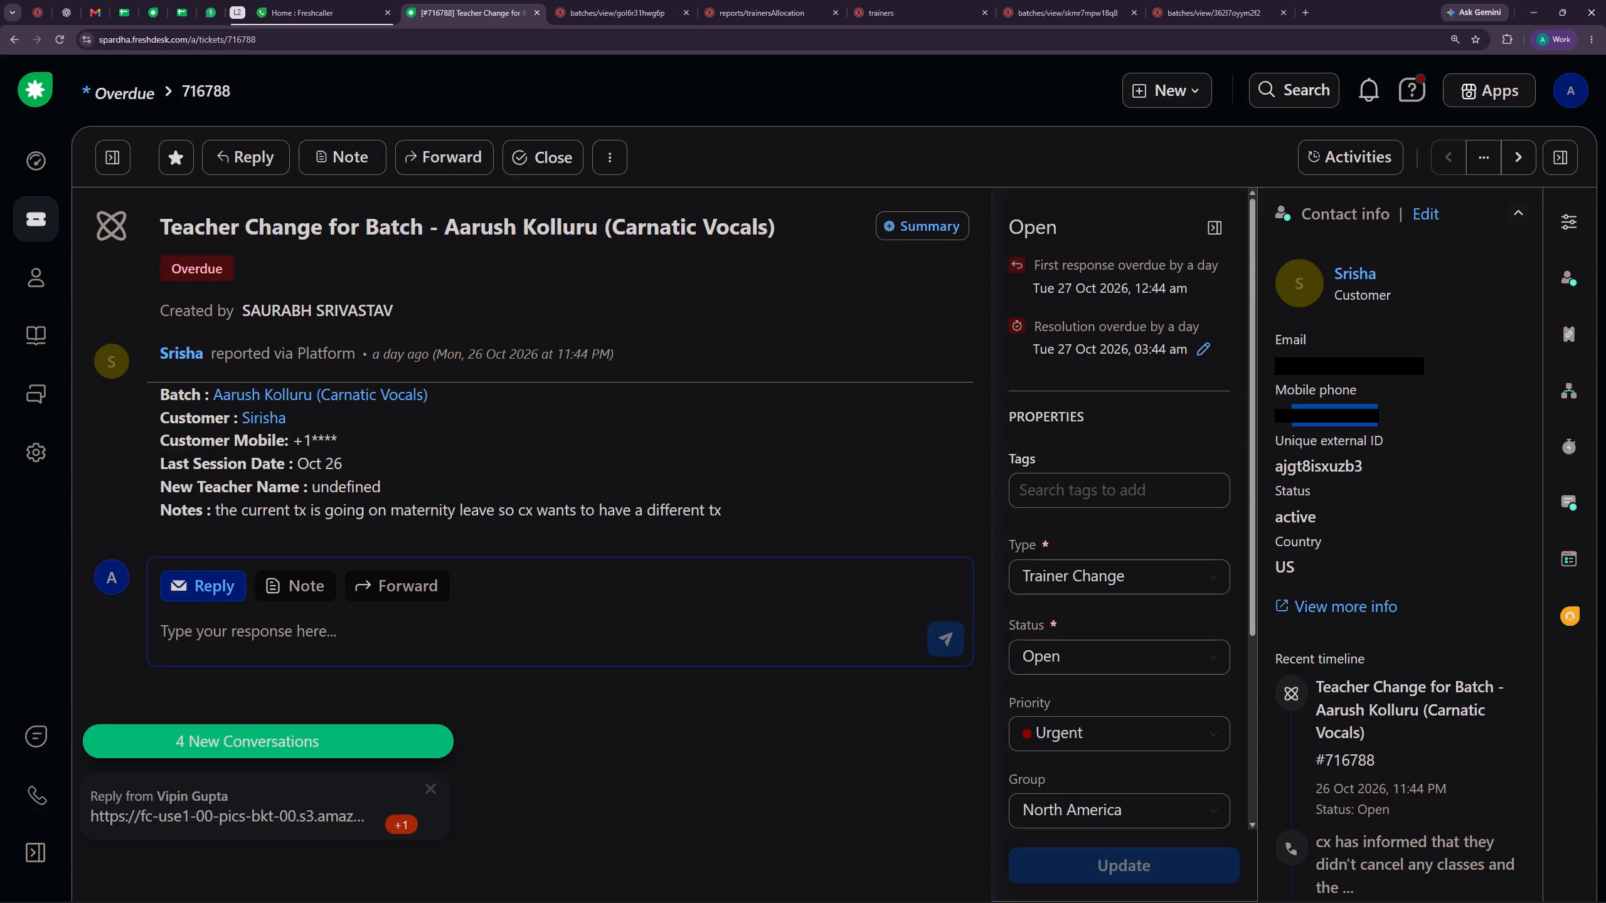
click(599, 0)
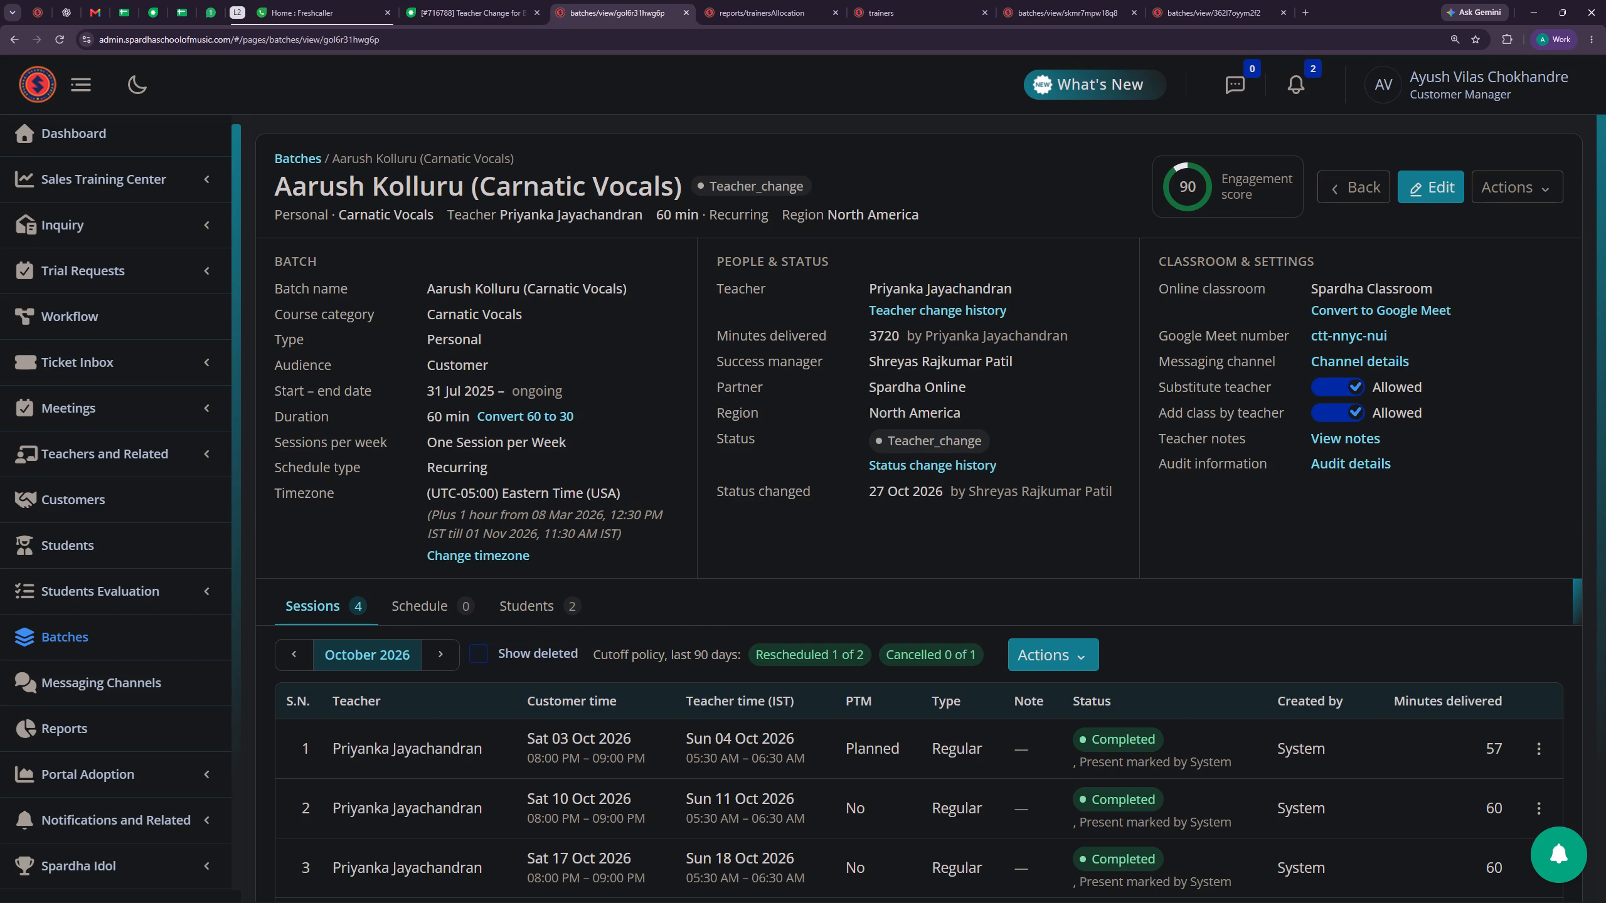
Examine the Carnatic Vocals batch's October 2026 sessions, timezone and schedule, including deleted entries.
scroll(821, 487, down, 5)
scroll(903, 523, up, 1)
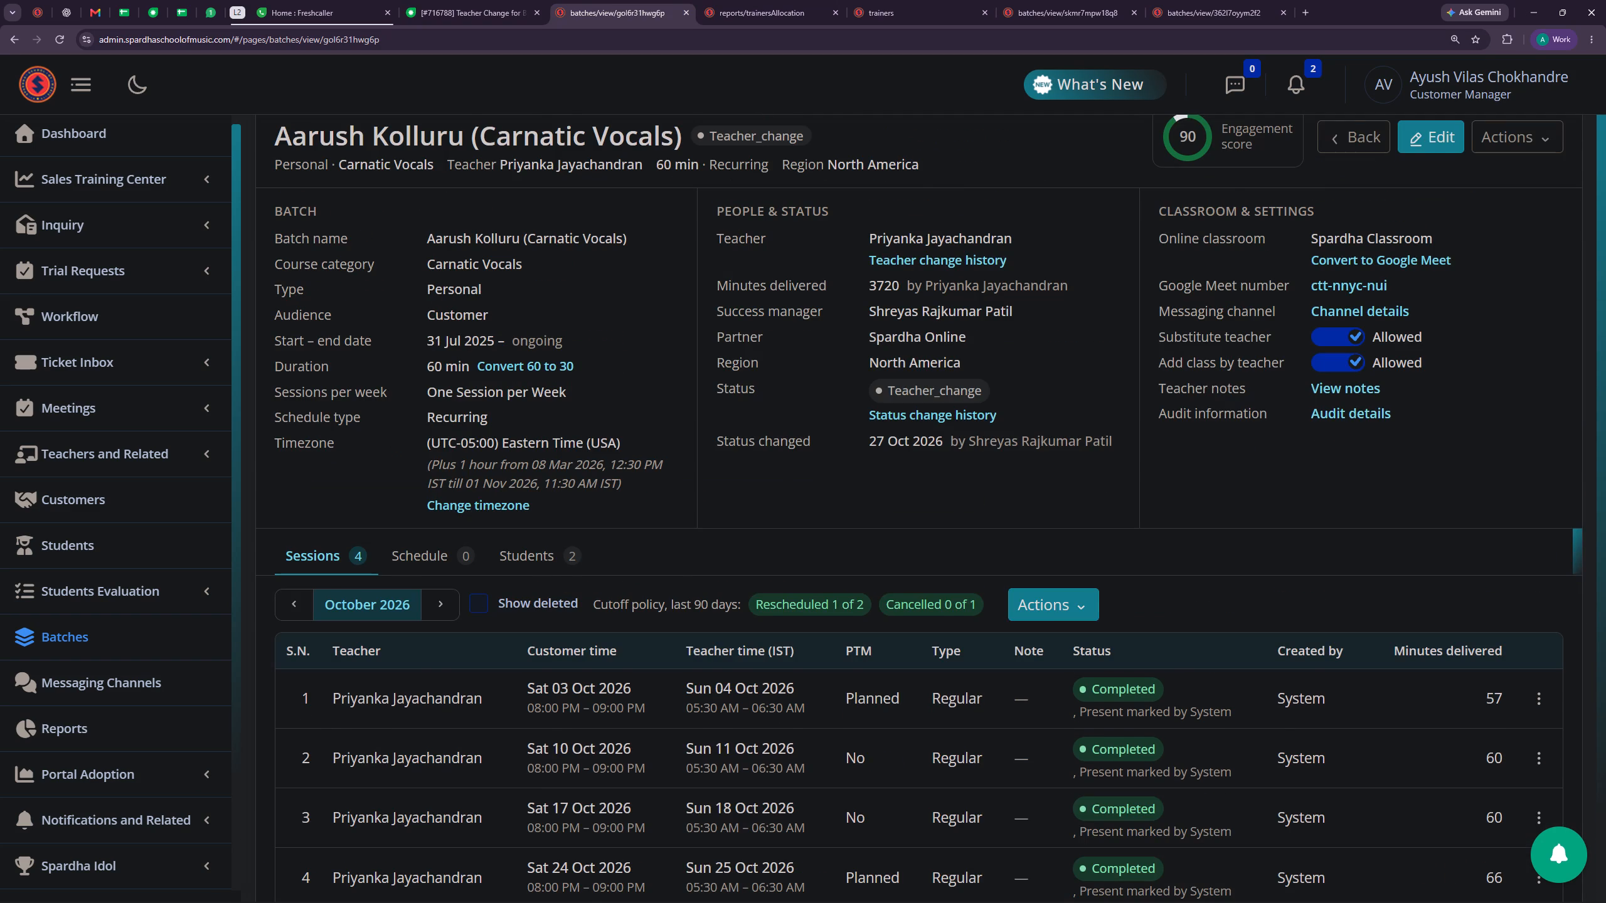
scroll(627, 179, down, 5)
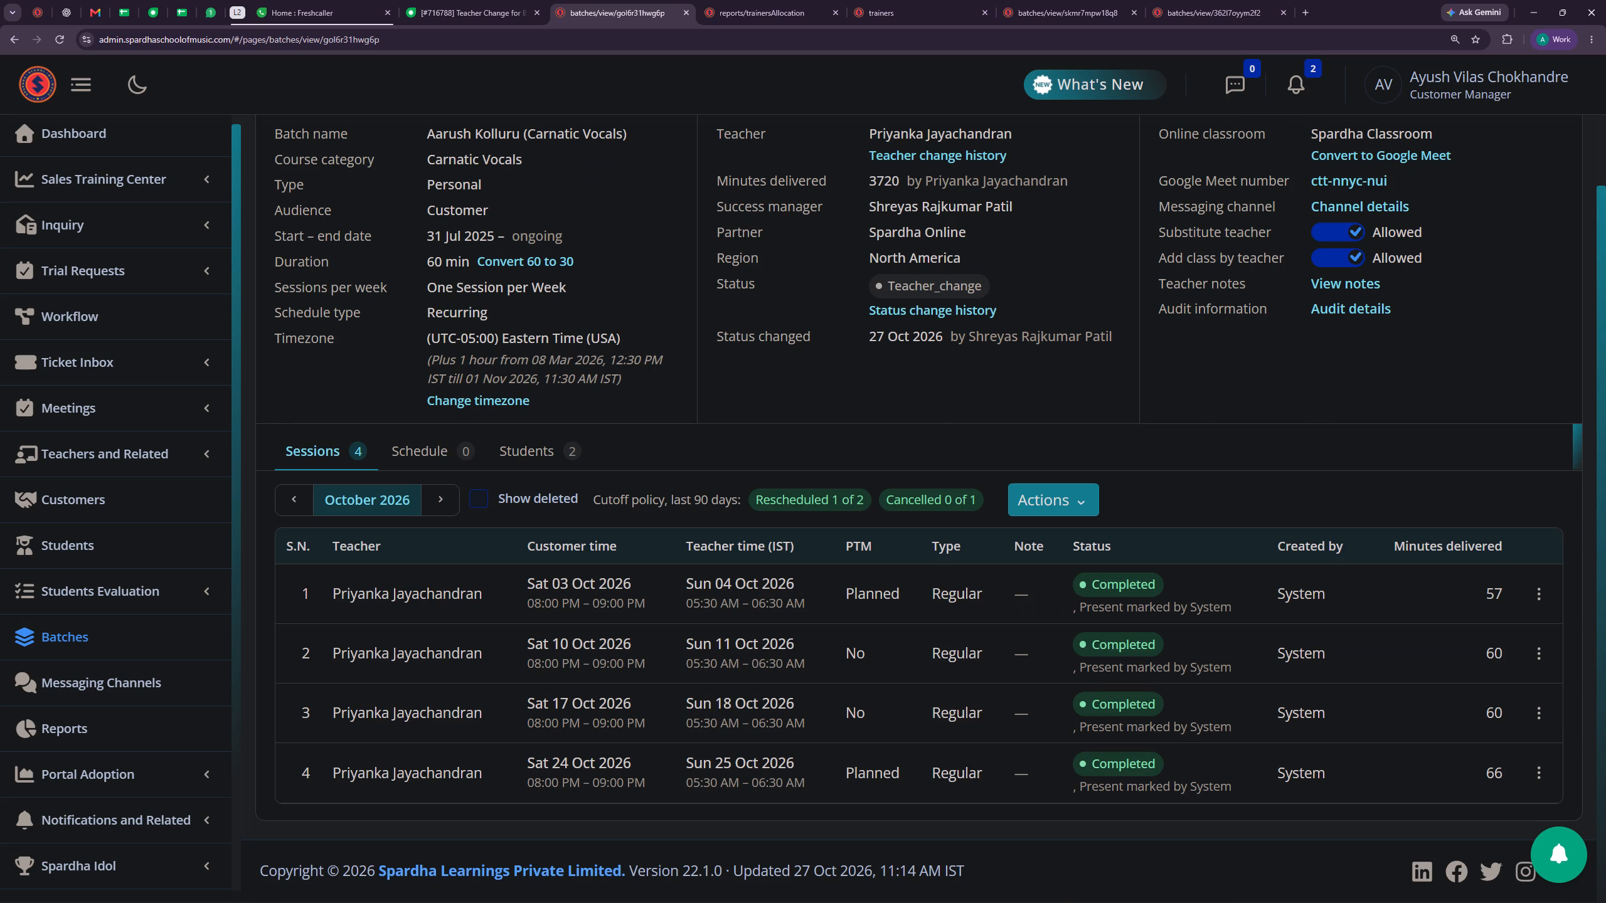
drag(417, 341, 641, 339)
click(657, 315)
click(401, 453)
click(287, 659)
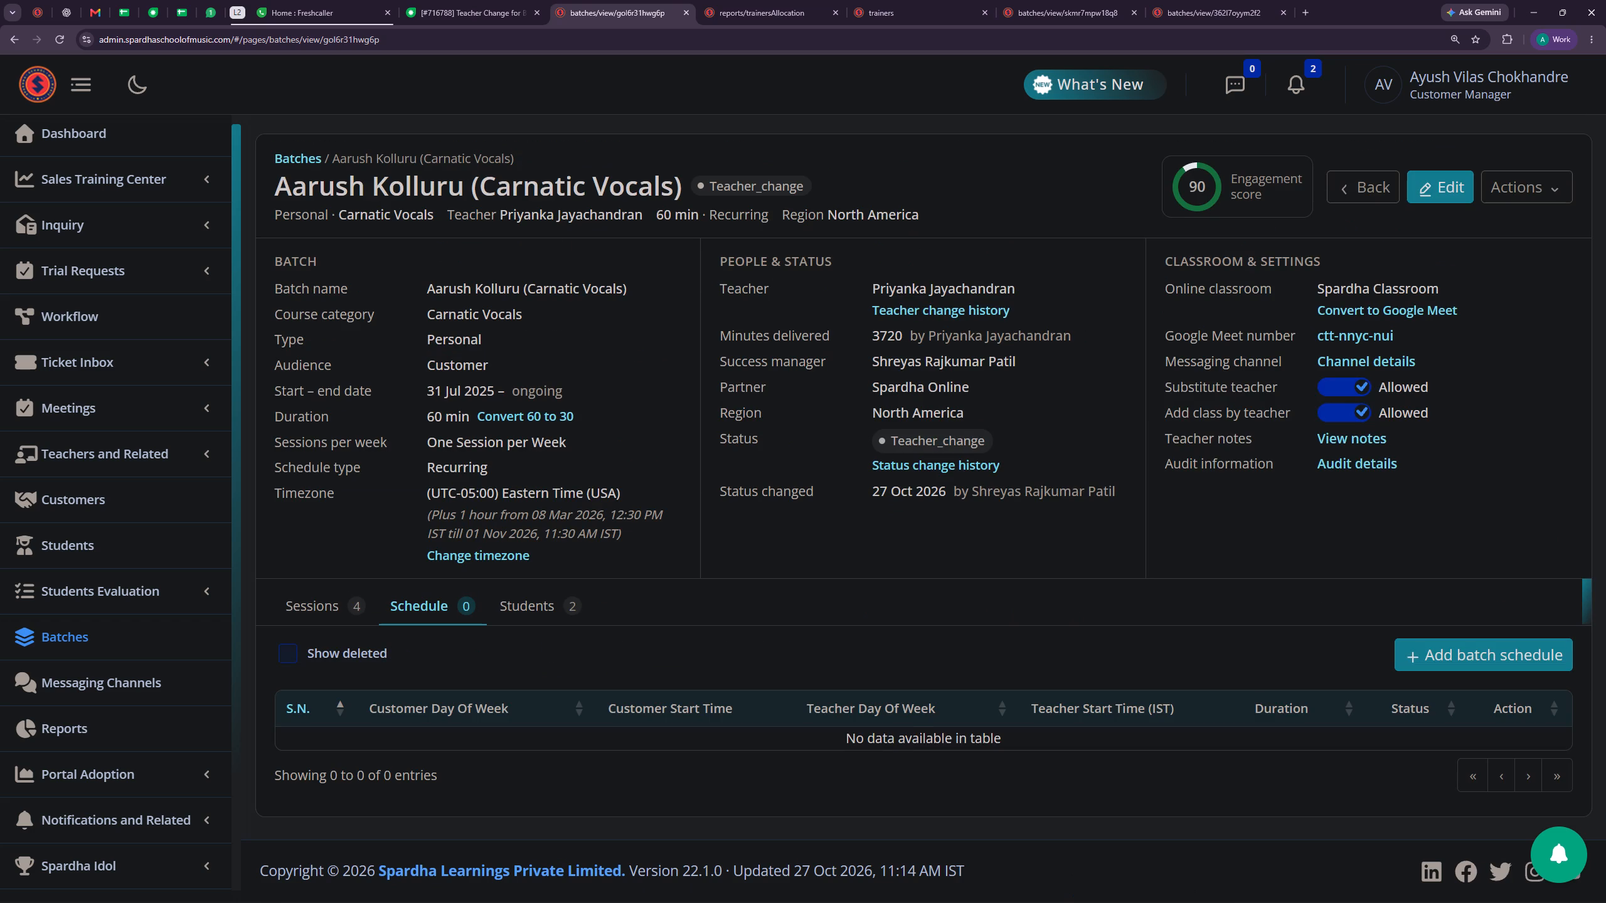
click(290, 657)
Copy the batch's timezone and set the Teachers Allocation timezone to (UTC-05:00) Eastern Time (USA).
drag(422, 491, 641, 483)
key(ctrl+c)
click(797, 0)
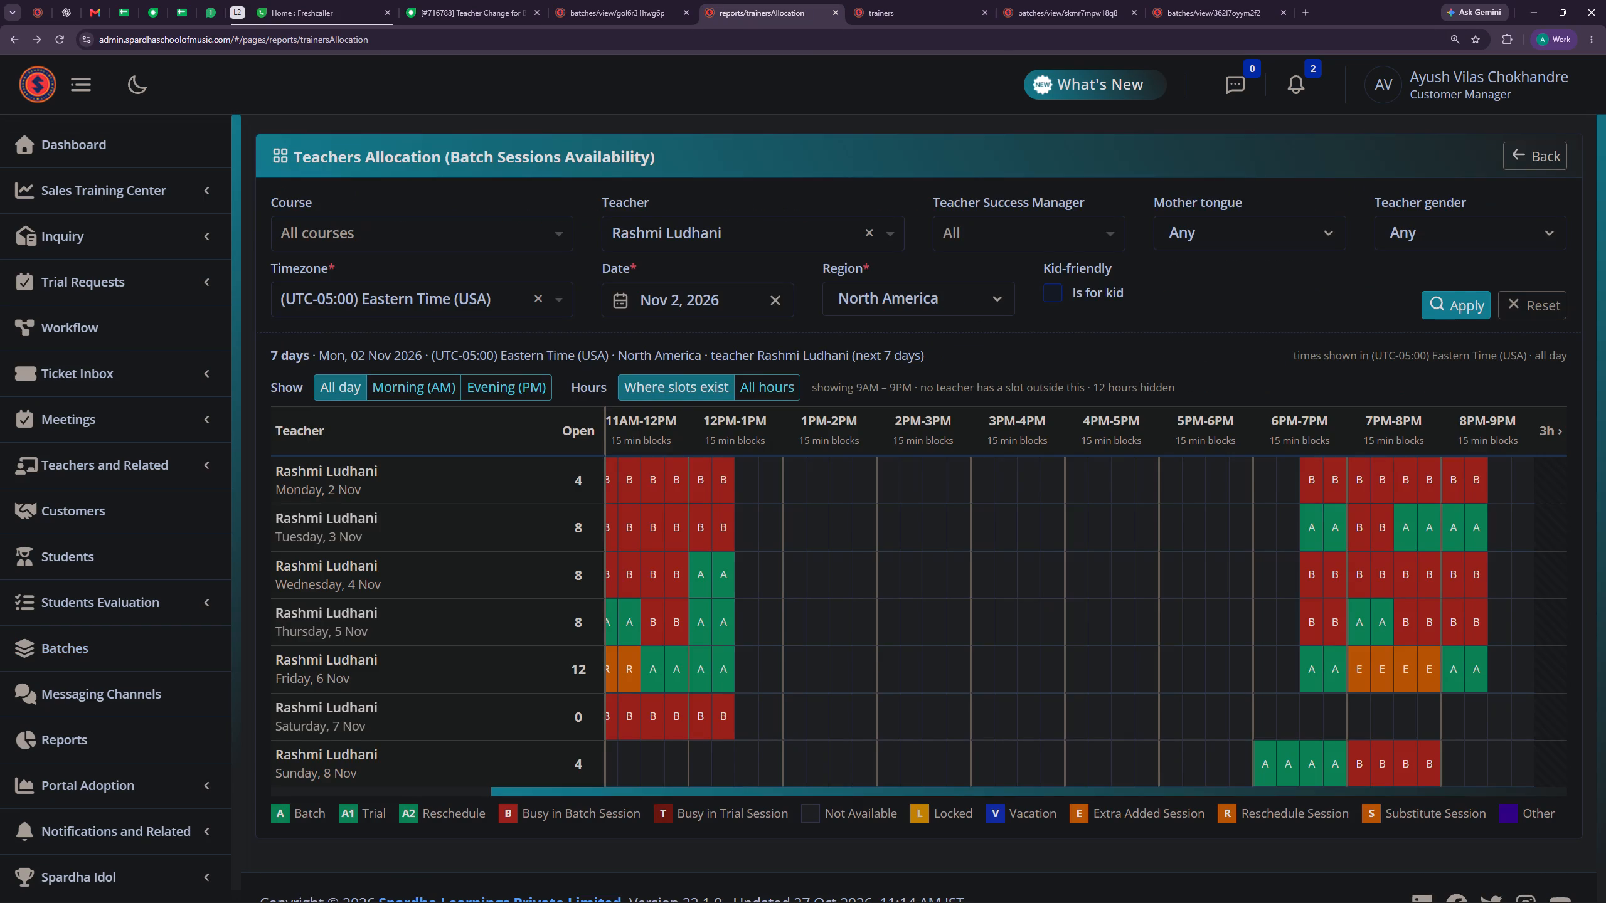
click(540, 297)
key(ctrl+v)
click(376, 328)
Set the Teachers Allocation date to Oct 31, 2026 and clear the teacher filter.
click(637, 293)
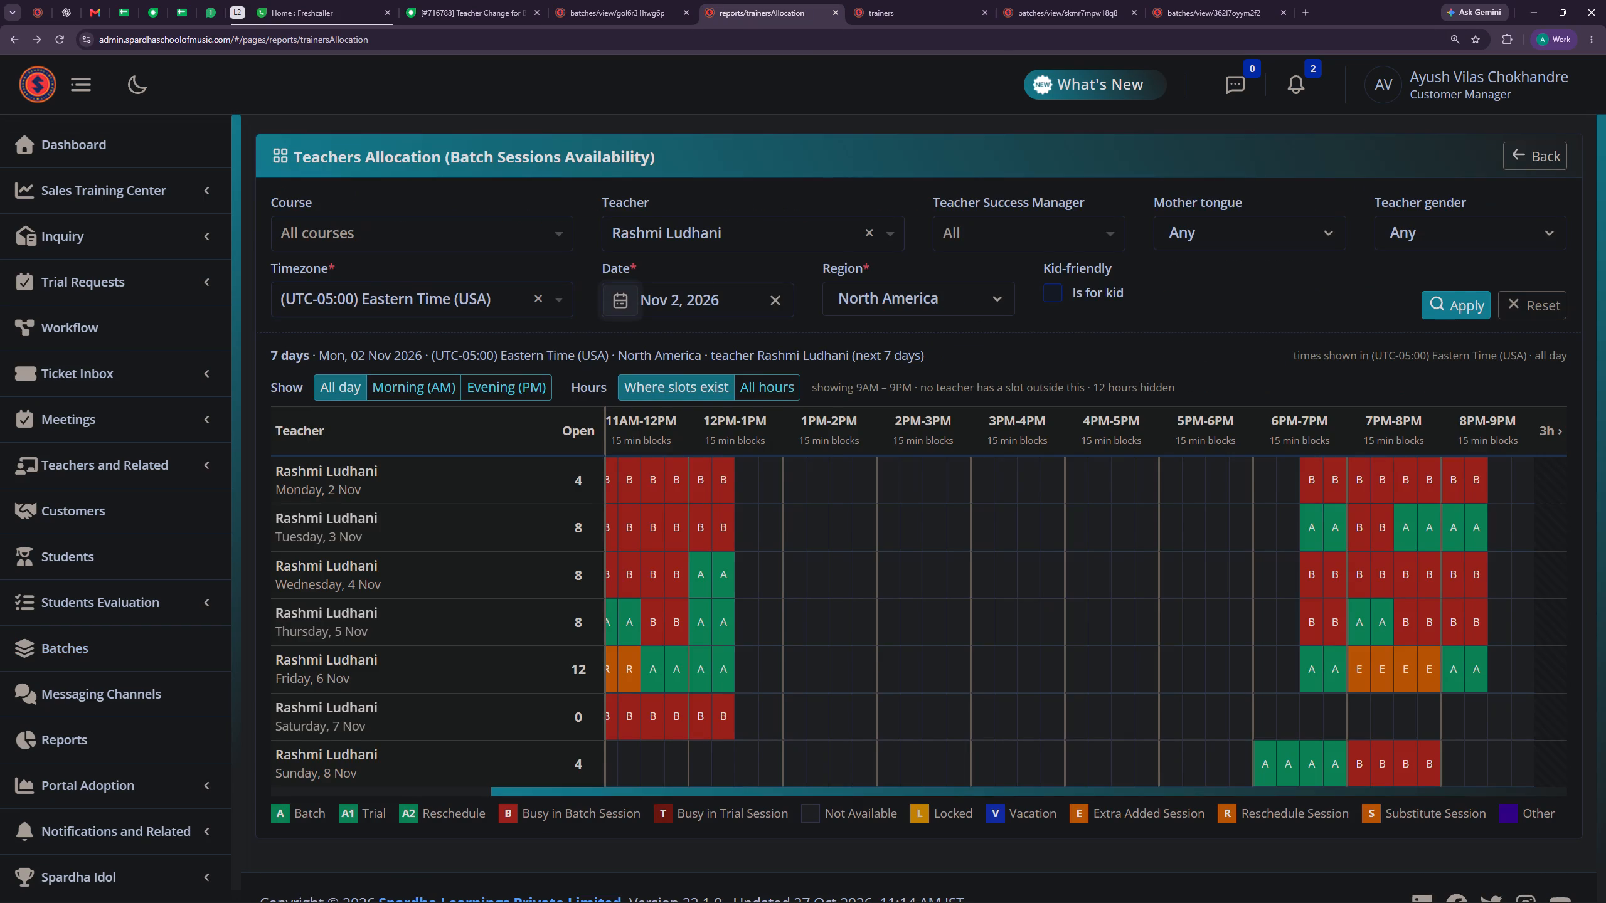
click(713, 300)
click(757, 339)
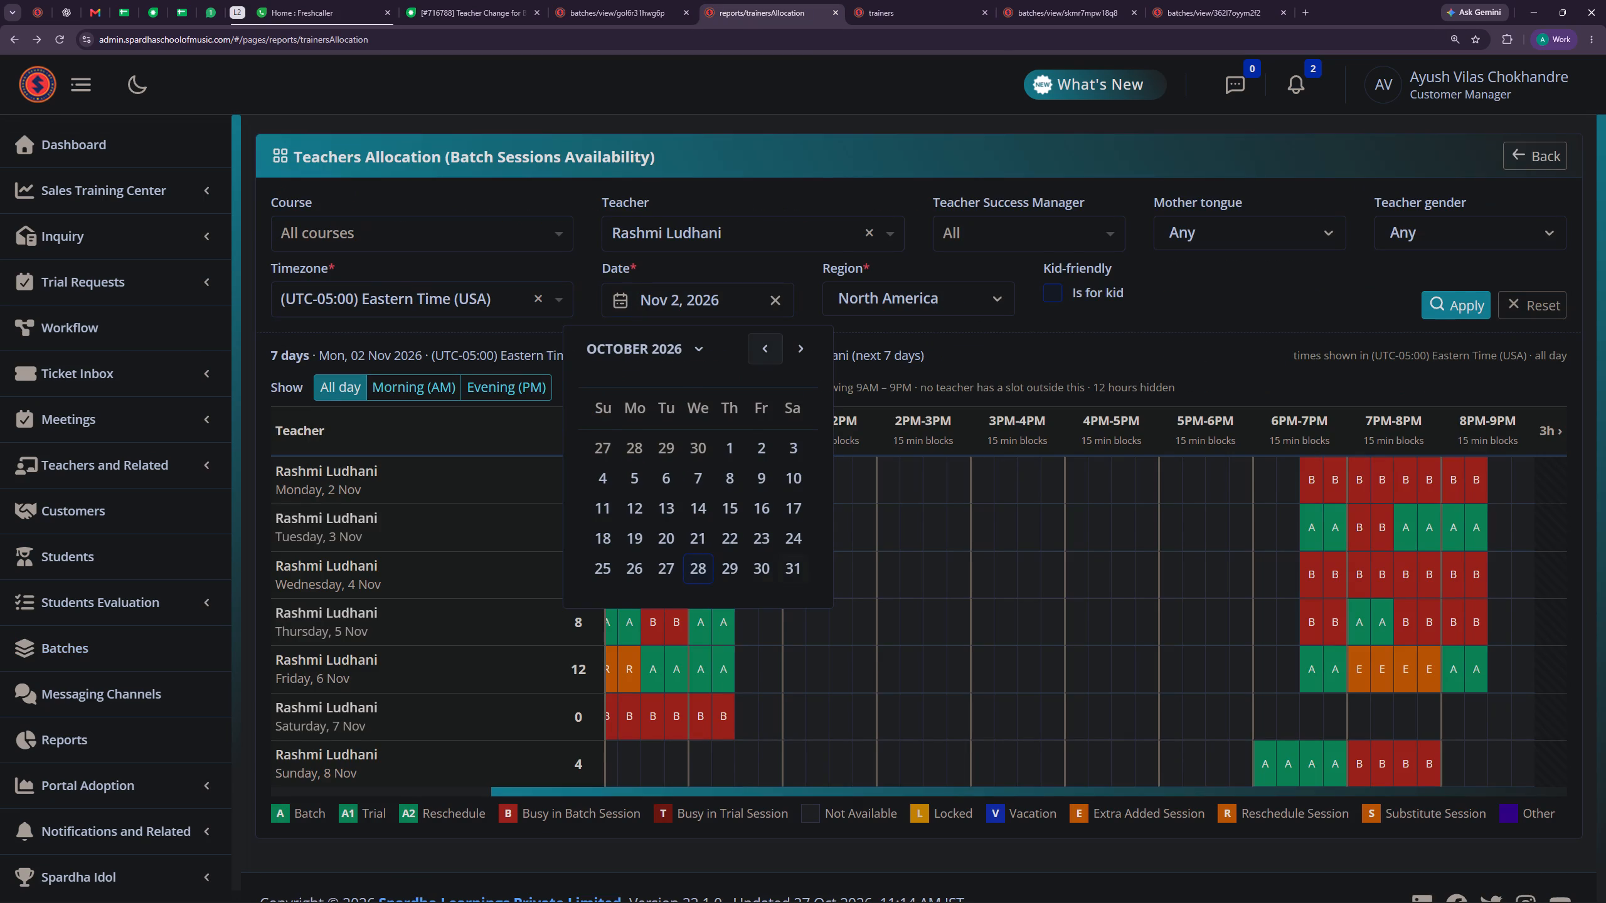
click(789, 561)
click(866, 230)
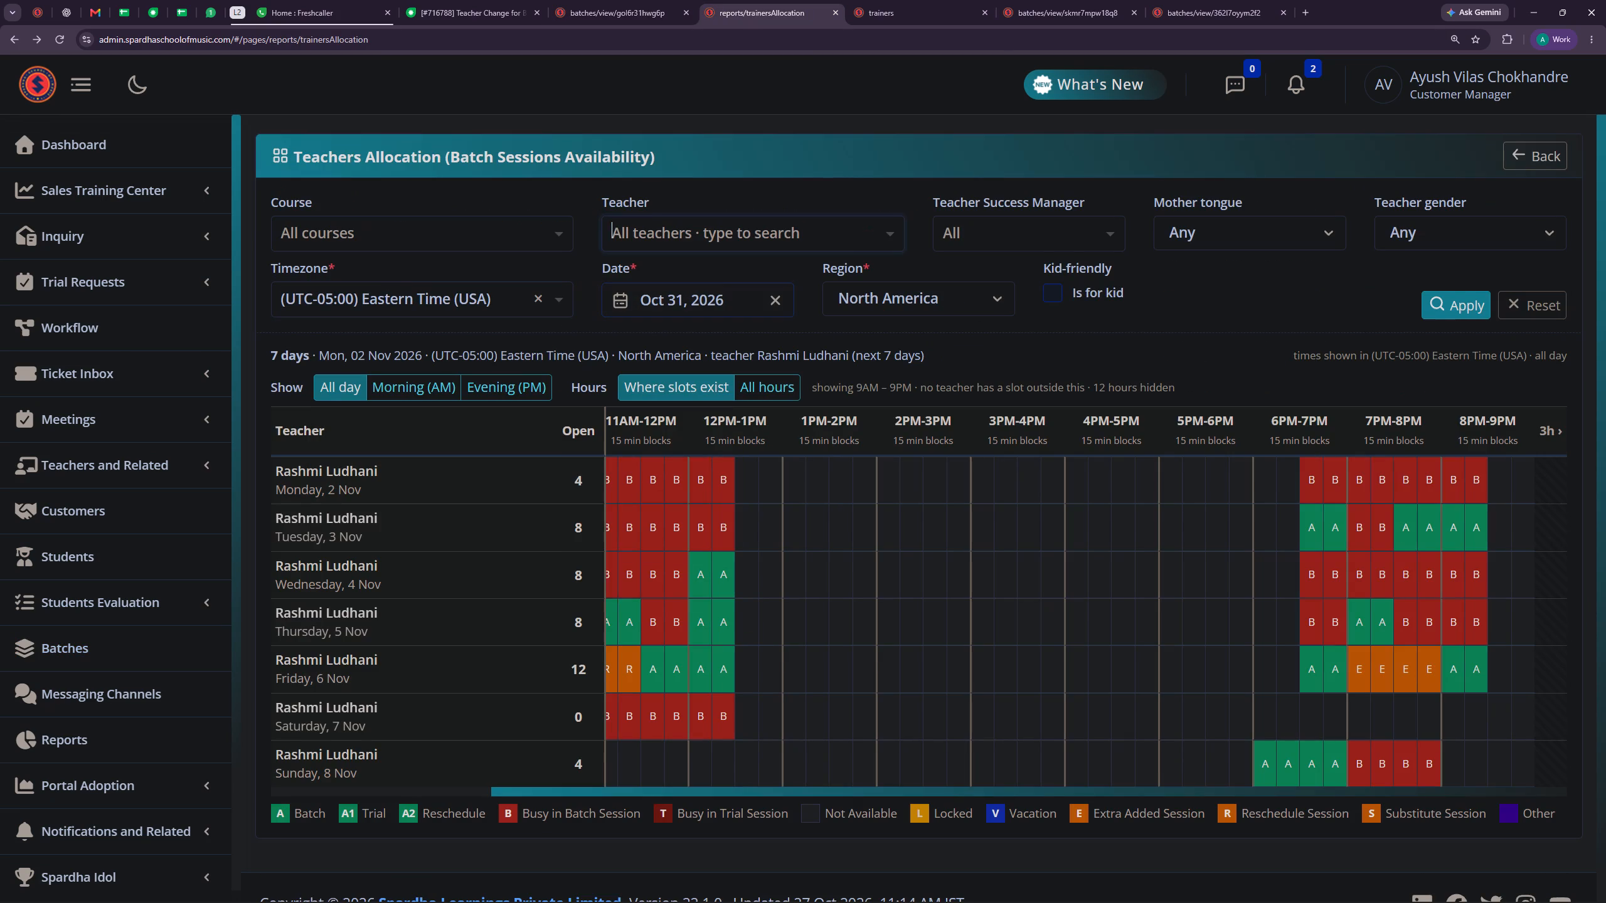
Copy the batch's active course, Carnatic Vocals Classical Beginner Method Book 1, into the allocation report's course filter and apply the filters.
click(467, 221)
click(630, 0)
click(545, 607)
scroll(623, 610, down, 6)
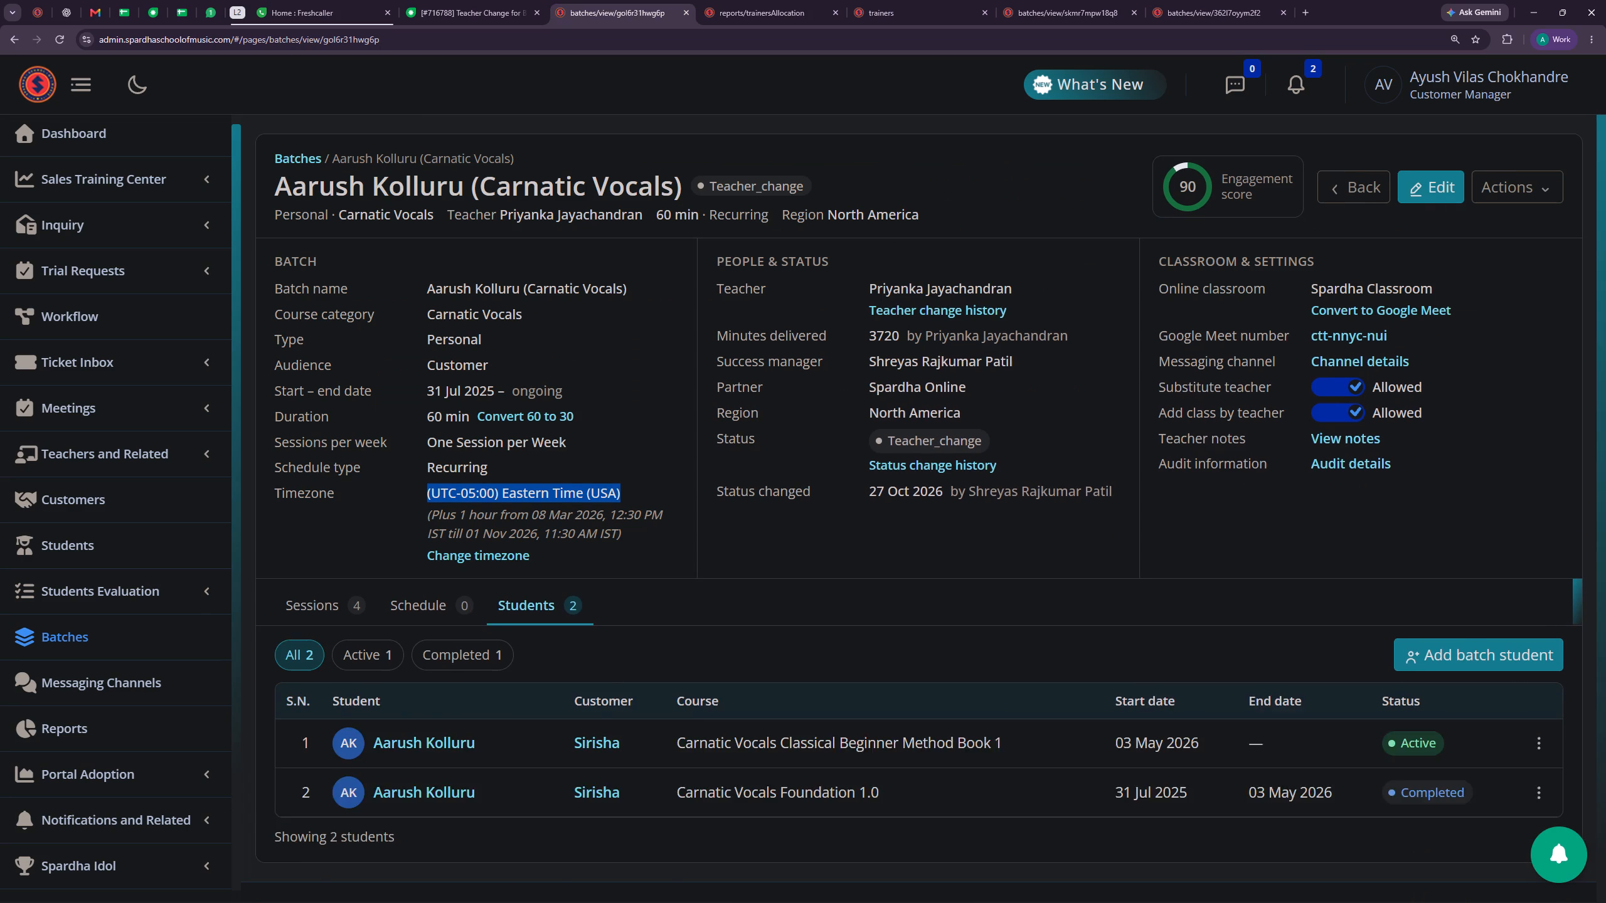
drag(666, 695, 1017, 693)
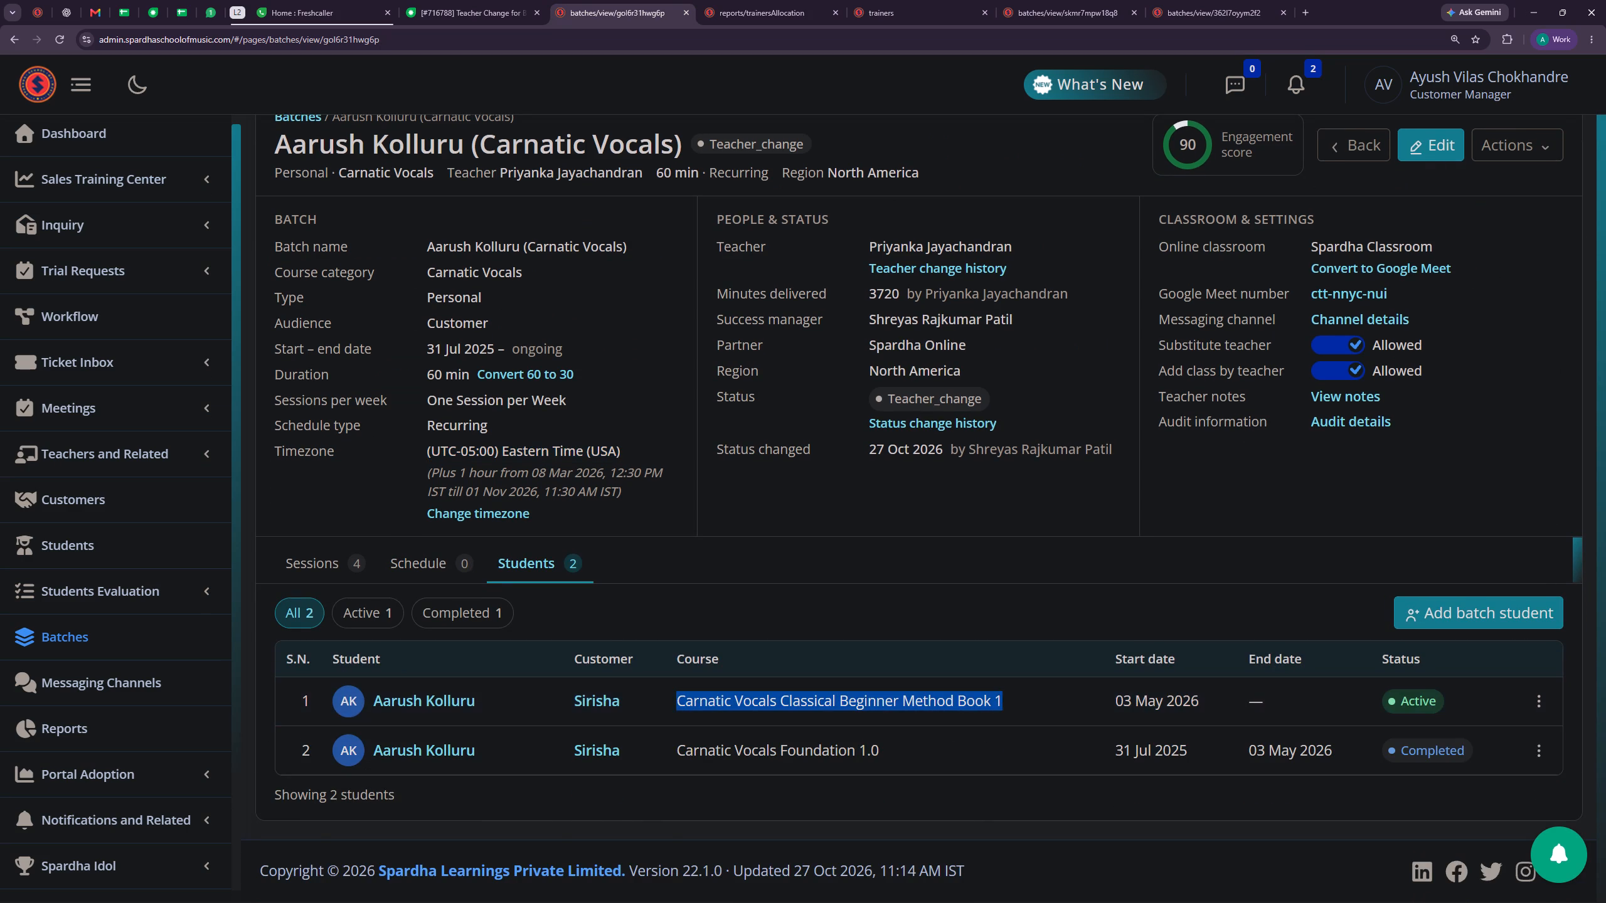
key(ctrl+c)
click(714, 0)
key(ctrl+v)
click(383, 268)
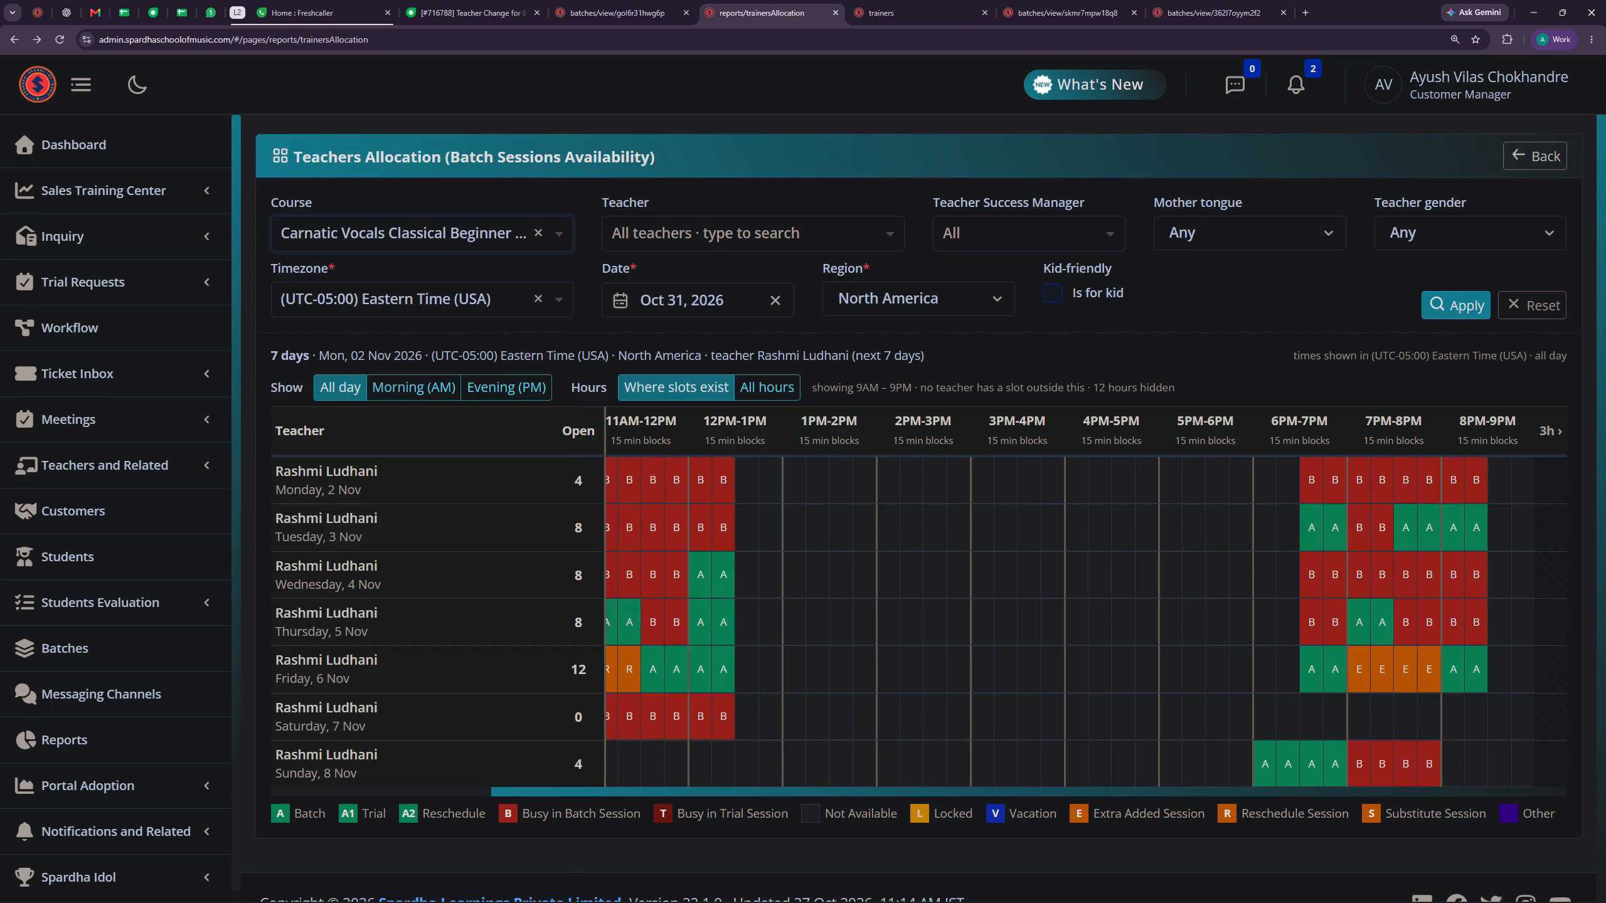
click(1450, 309)
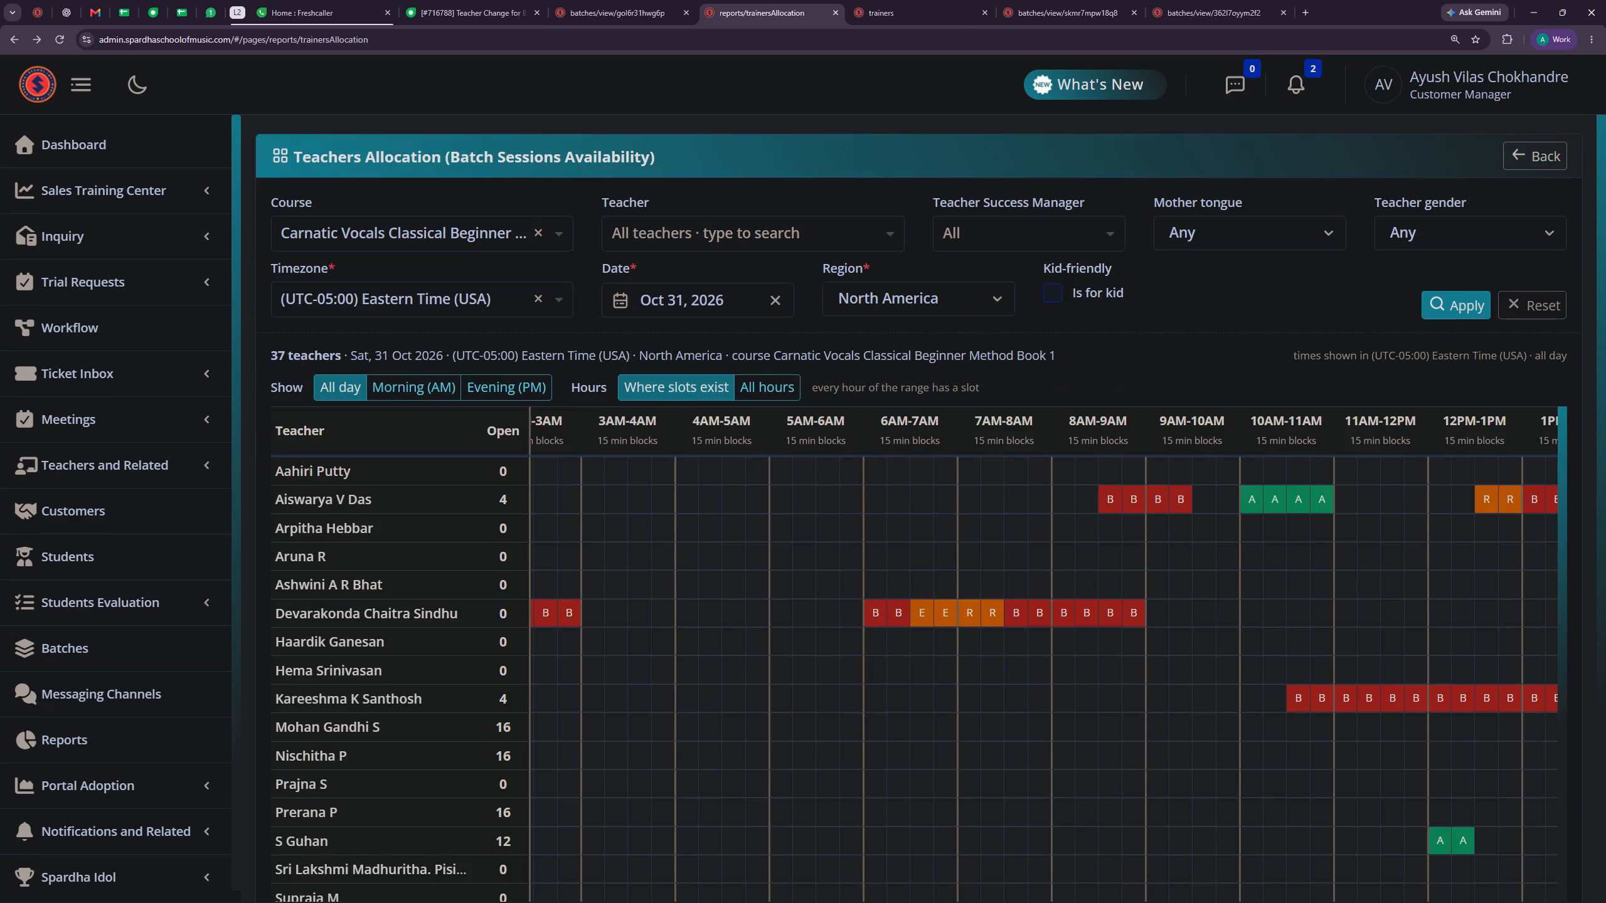
Recheck the Carnatic Vocals batch's schedule with deleted entries included.
click(647, 0)
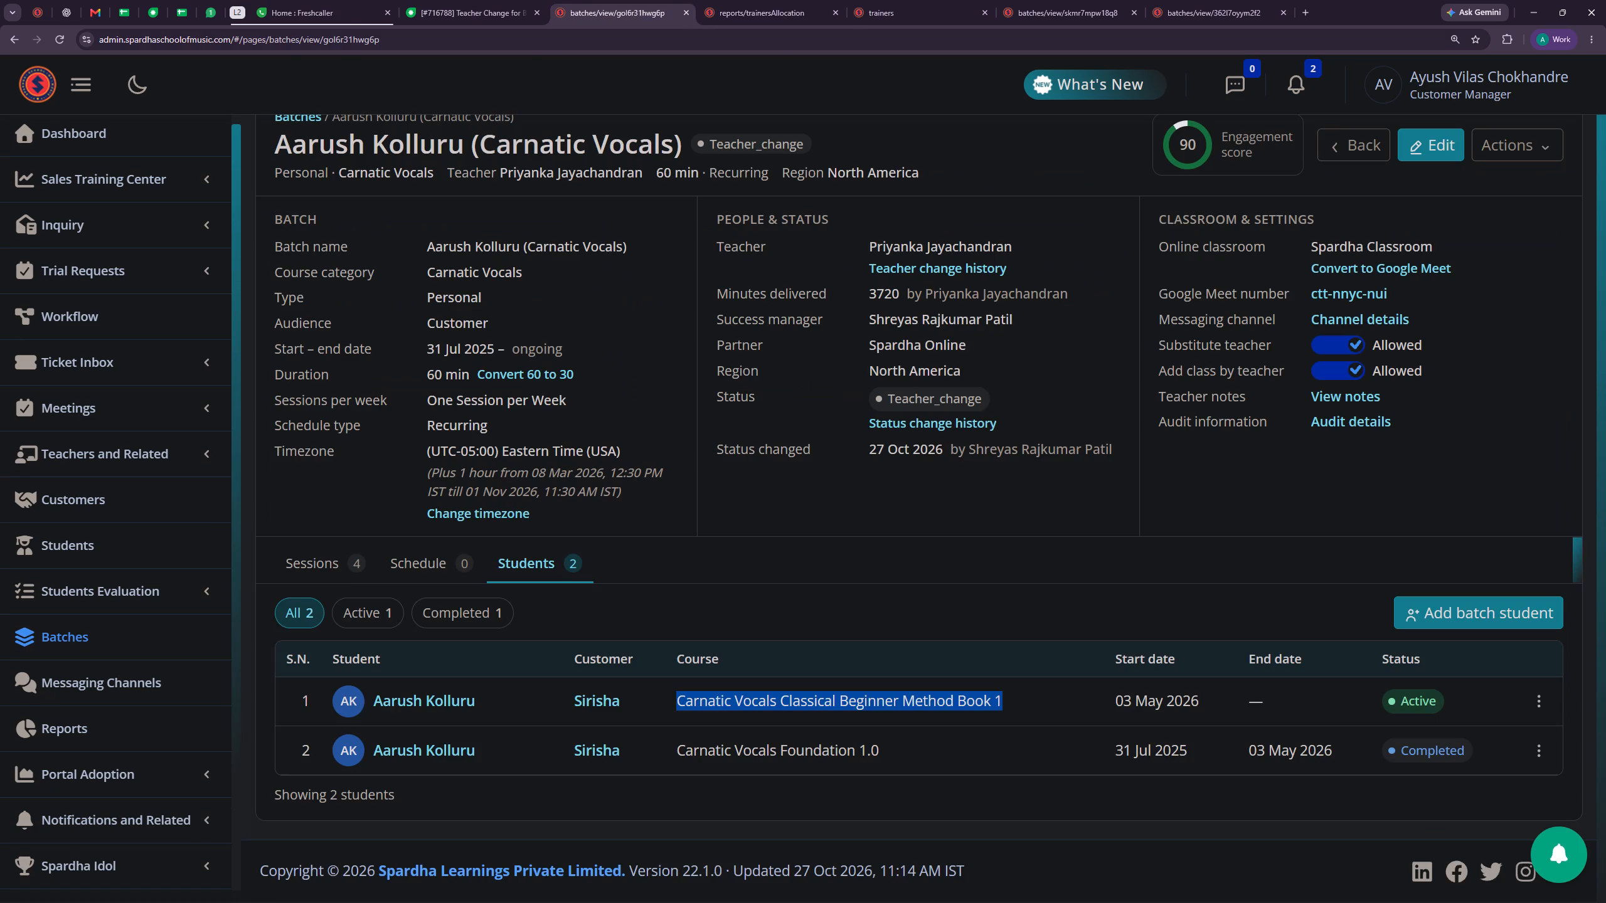
click(418, 579)
click(289, 647)
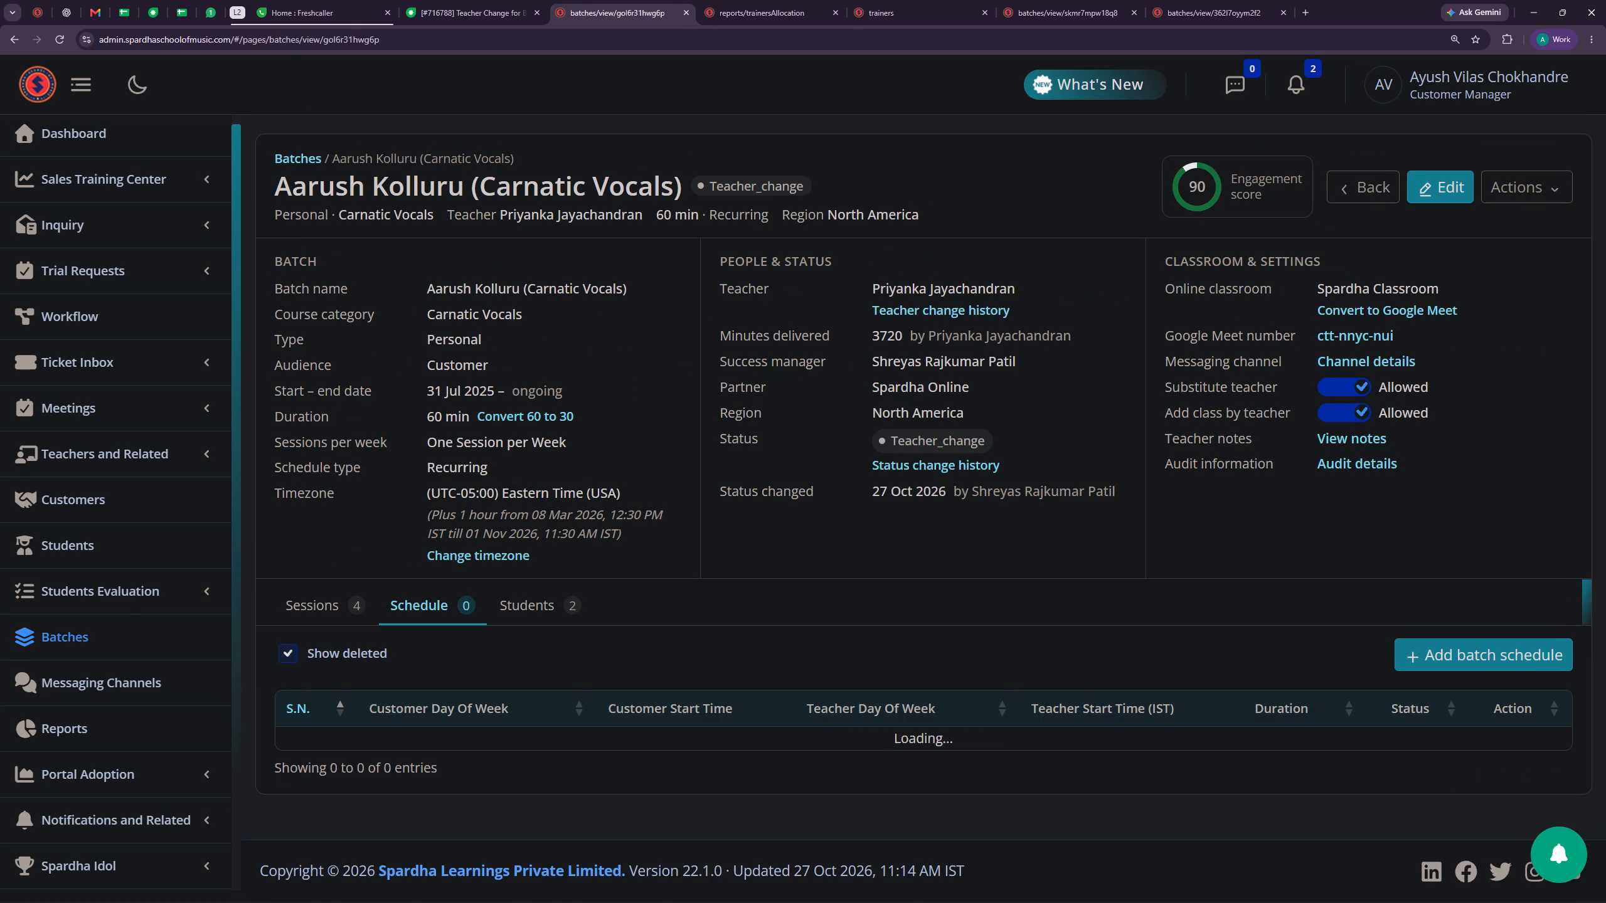
click(289, 647)
Examine the listed teachers' afternoon and evening availability on Oct 31, 2026 in the allocation grid.
click(780, 0)
scroll(968, 777, down, 11)
drag(1013, 756, 1029, 759)
drag(1043, 759, 1339, 759)
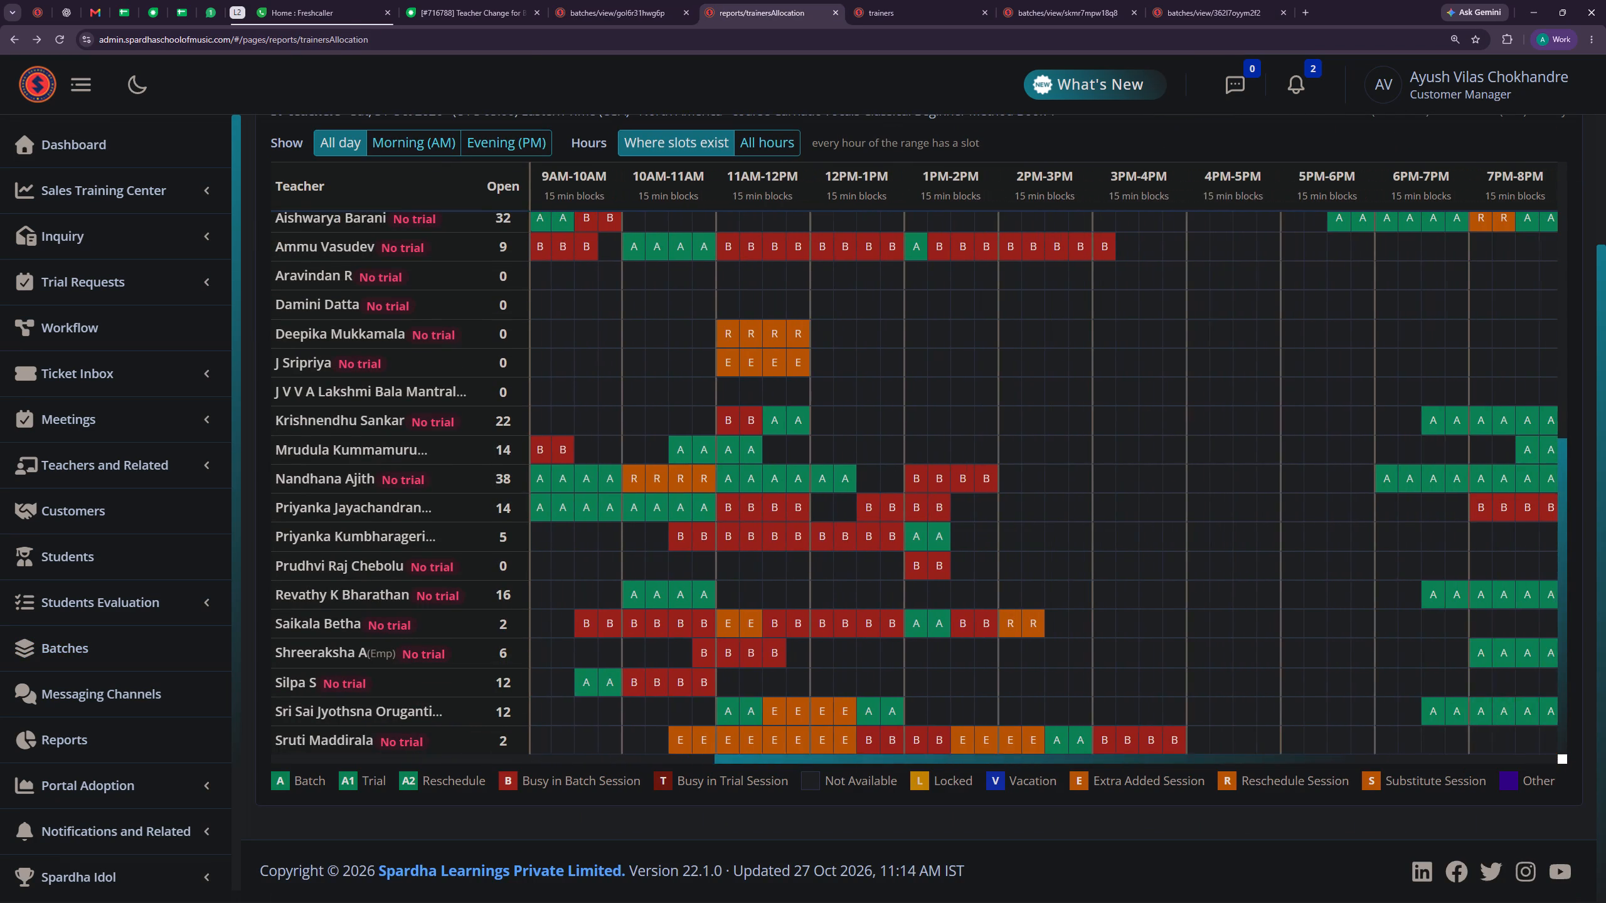
drag(1339, 759, 1604, 758)
scroll(1368, 667, up, 11)
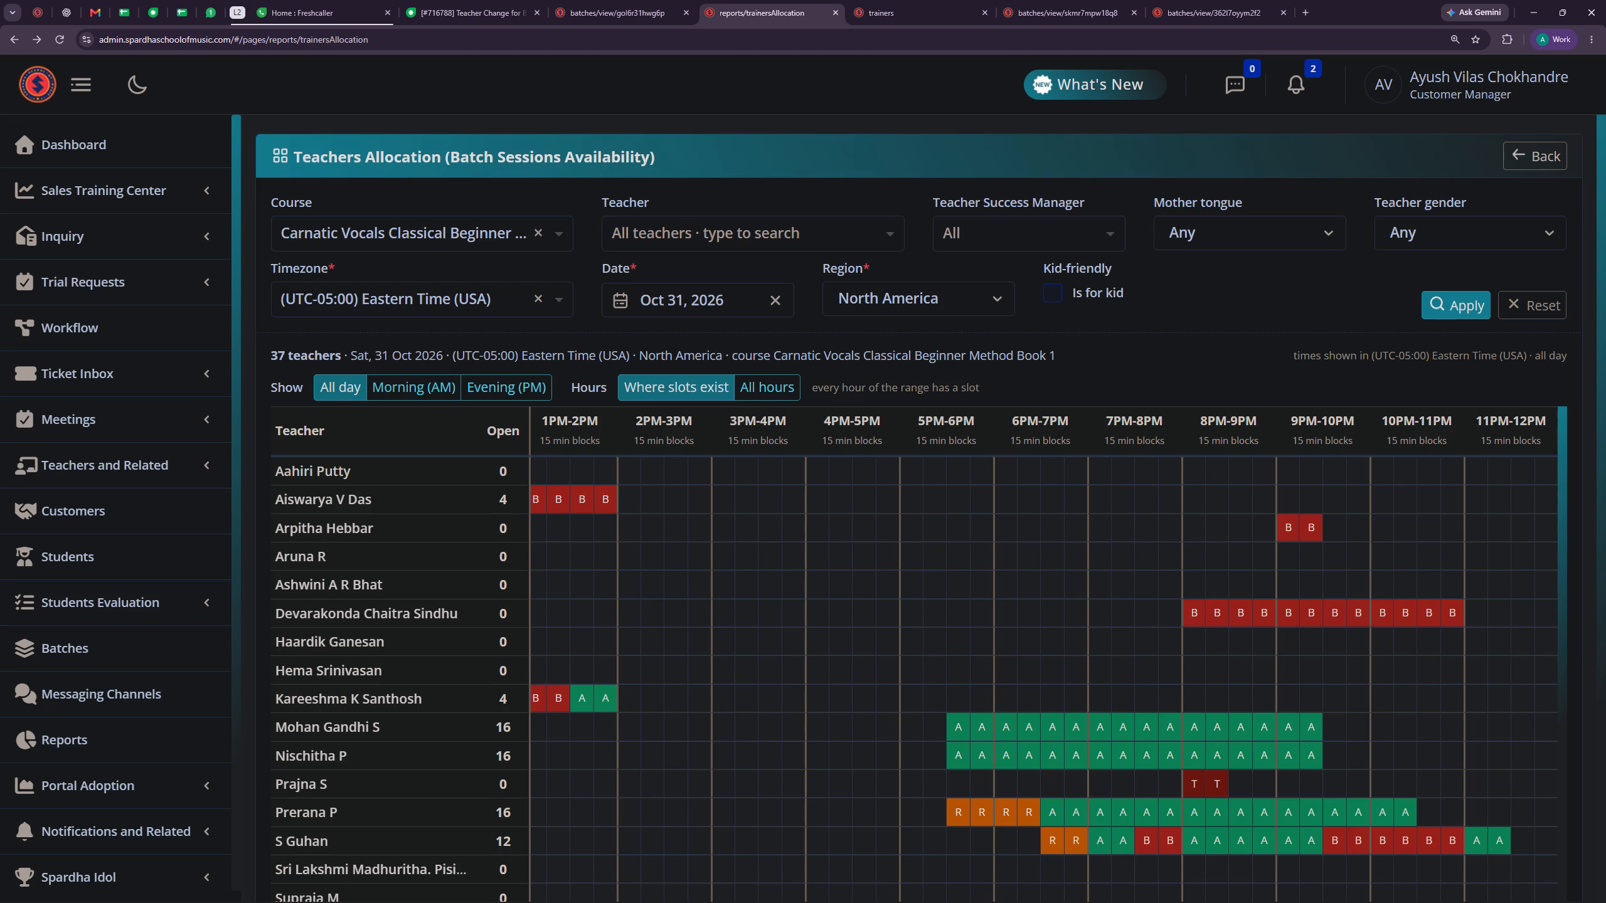
Open Nischitha's availability for the next 7 days.
click(366, 754)
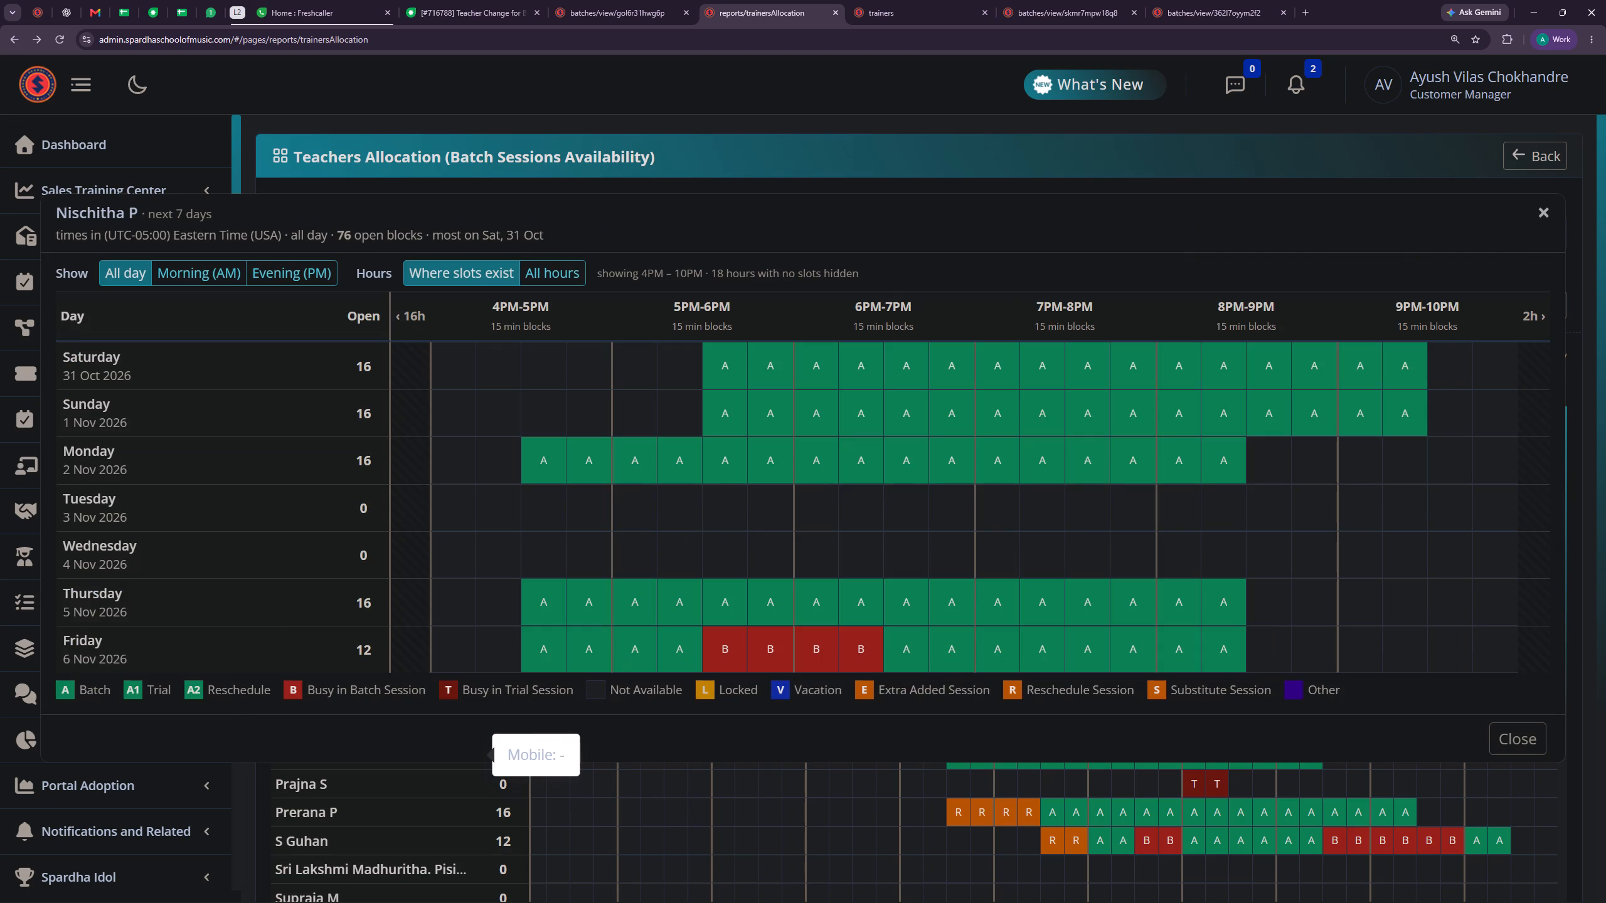
Close Nischitha's availability and copy Prerana's name from the teacher allocation grid.
click(1545, 216)
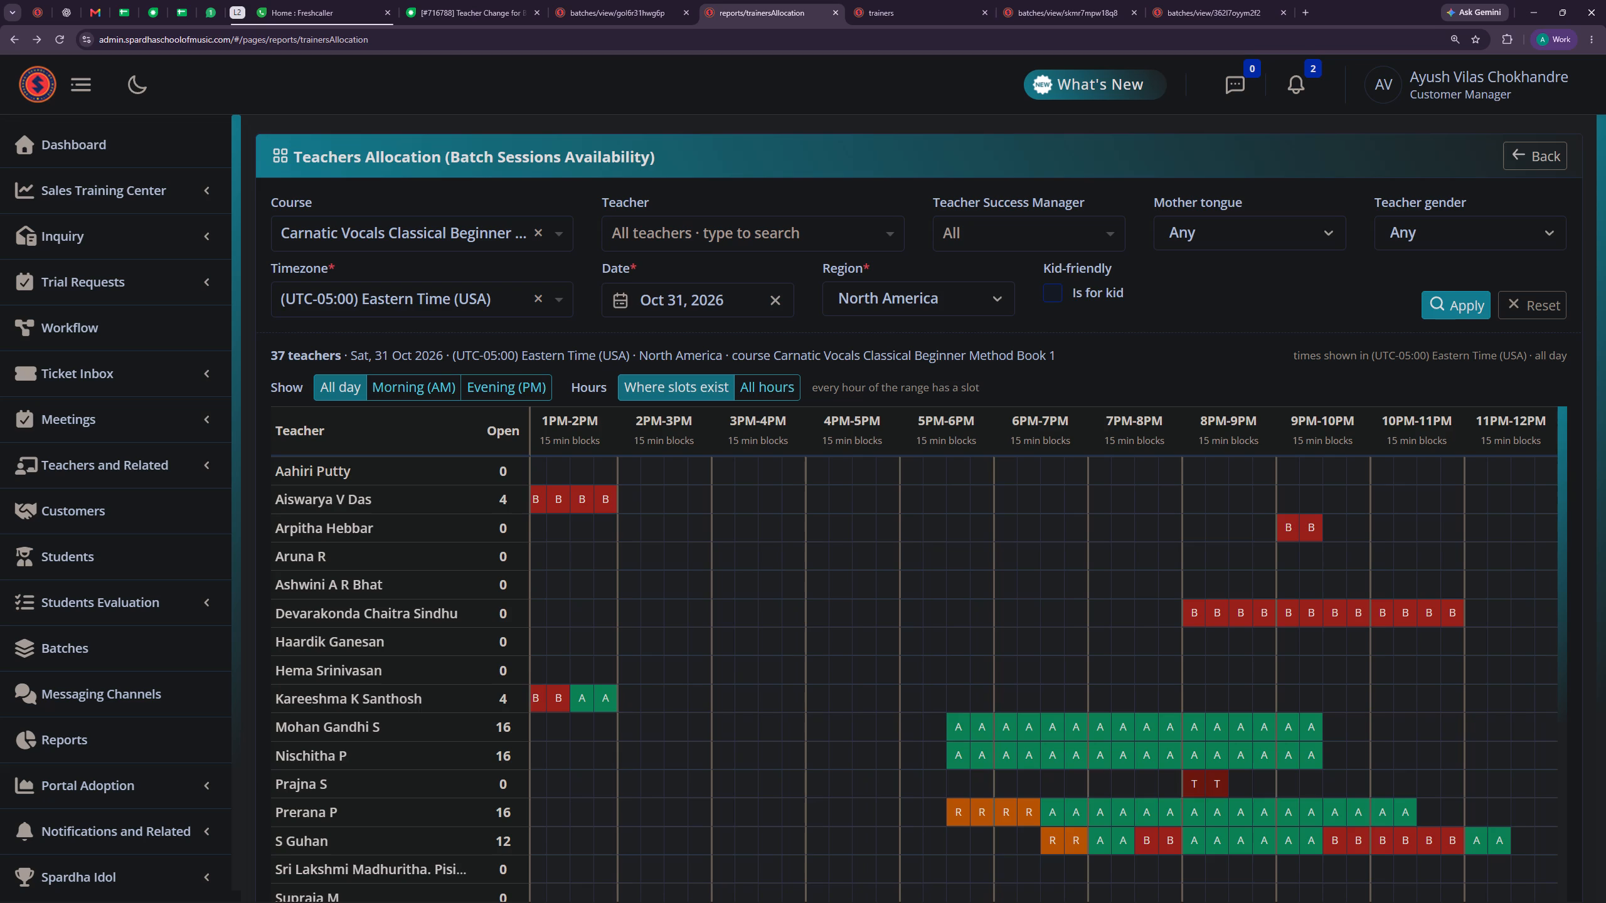
drag(353, 813, 275, 813)
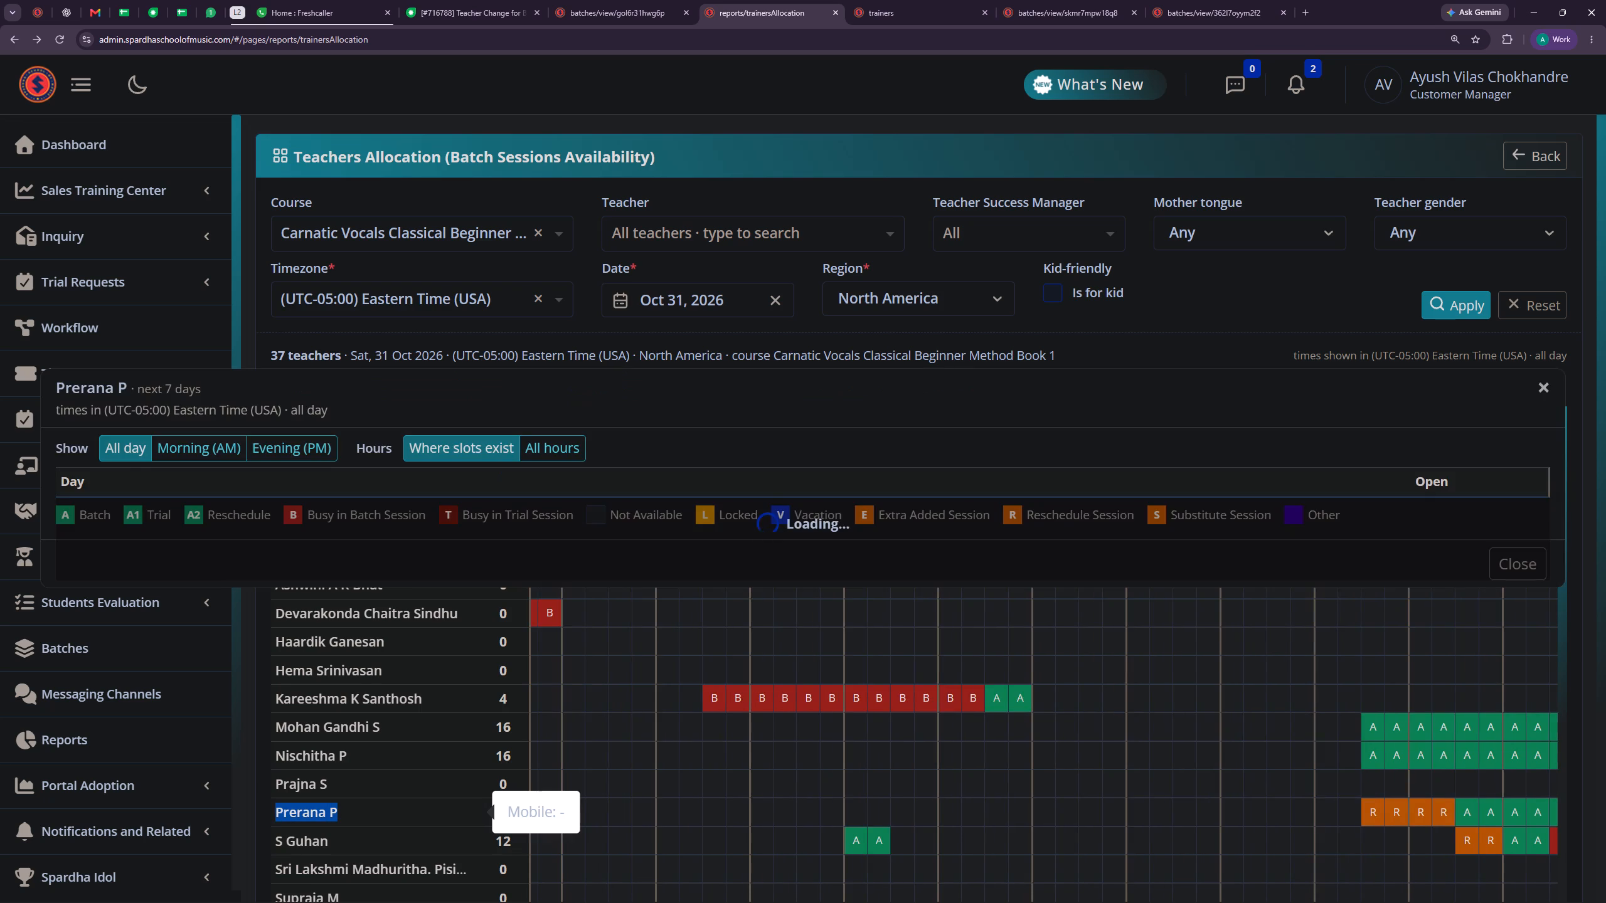
key(ctrl+c)
Open the Carnatic Vocals batch for editing and set its status to Active.
click(628, 0)
click(1457, 195)
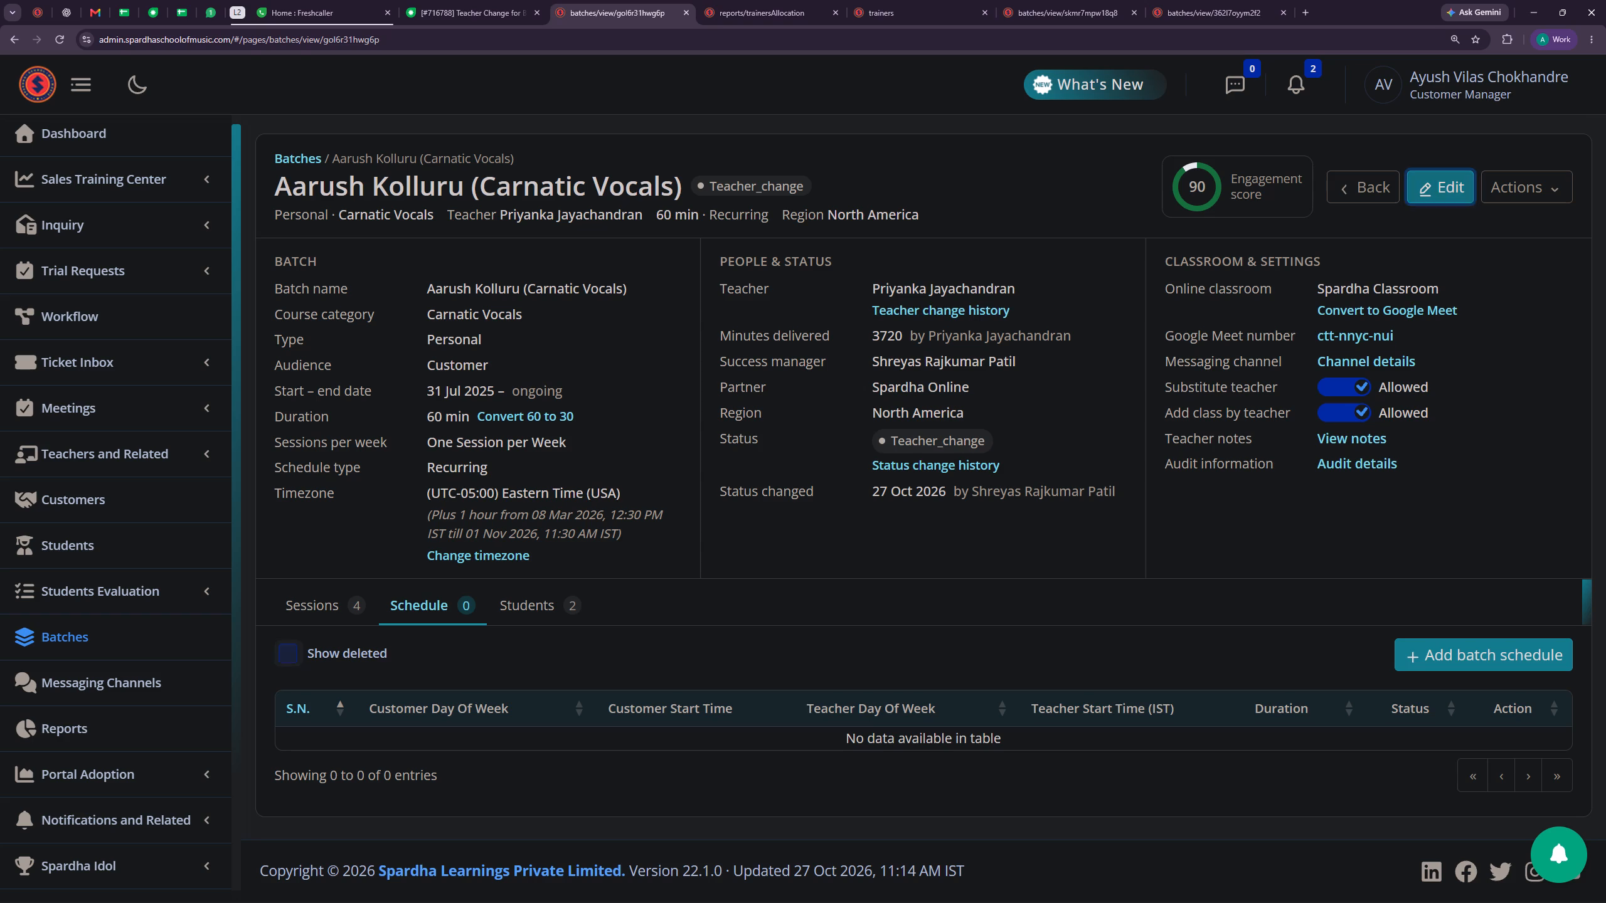
scroll(900, 440, down, 5)
scroll(754, 488, down, 9)
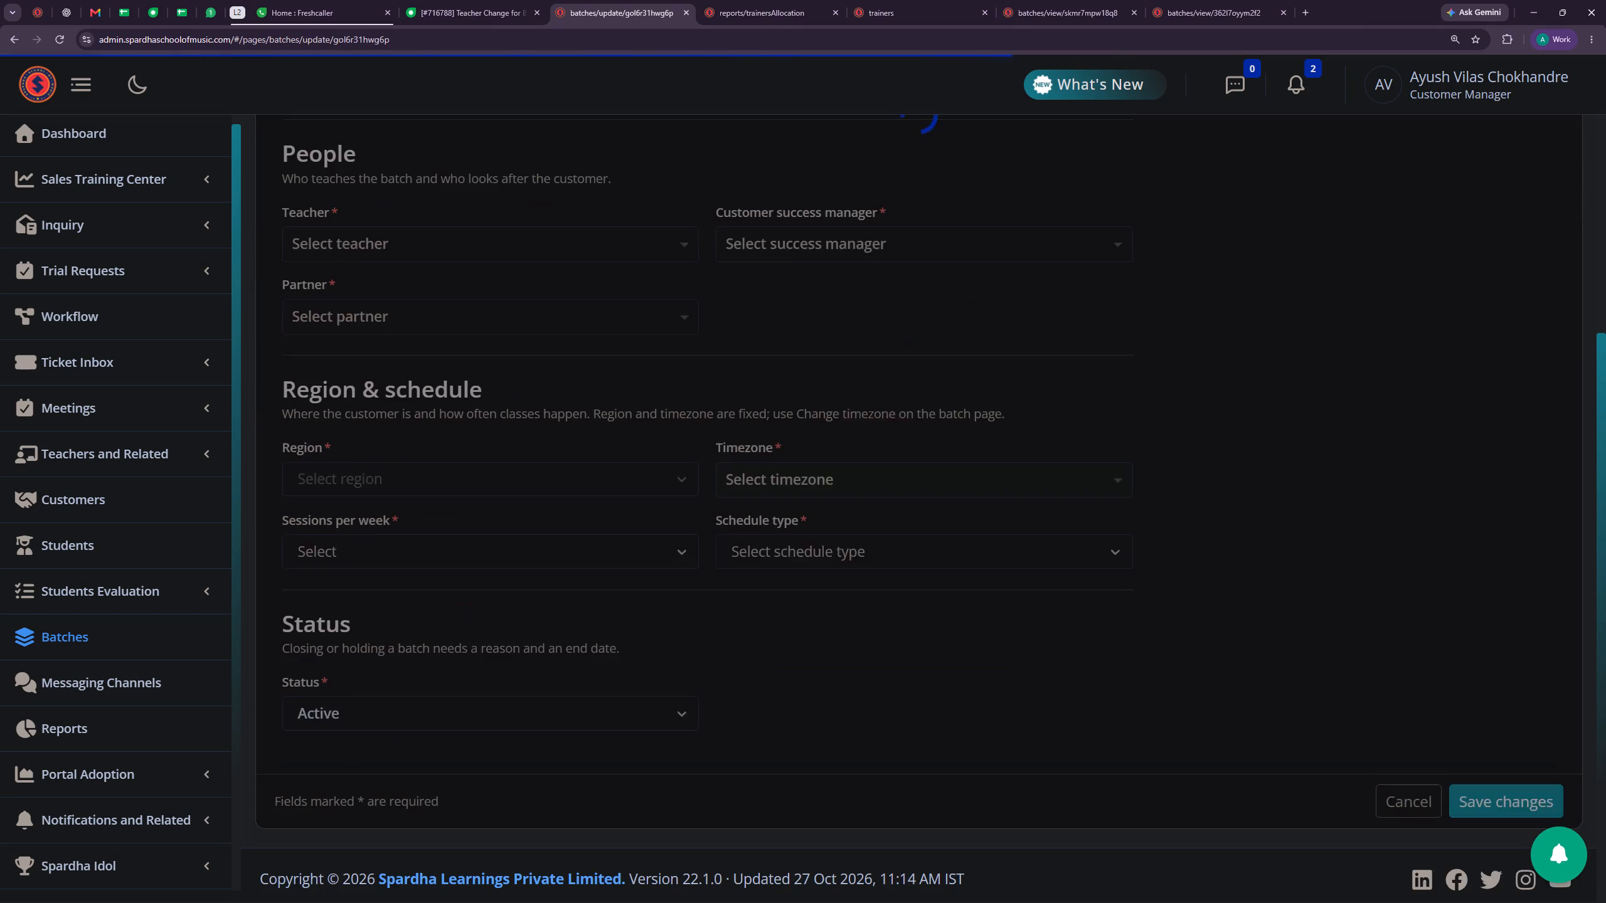
scroll(583, 614, down, 6)
click(528, 711)
click(425, 480)
scroll(467, 539, up, 4)
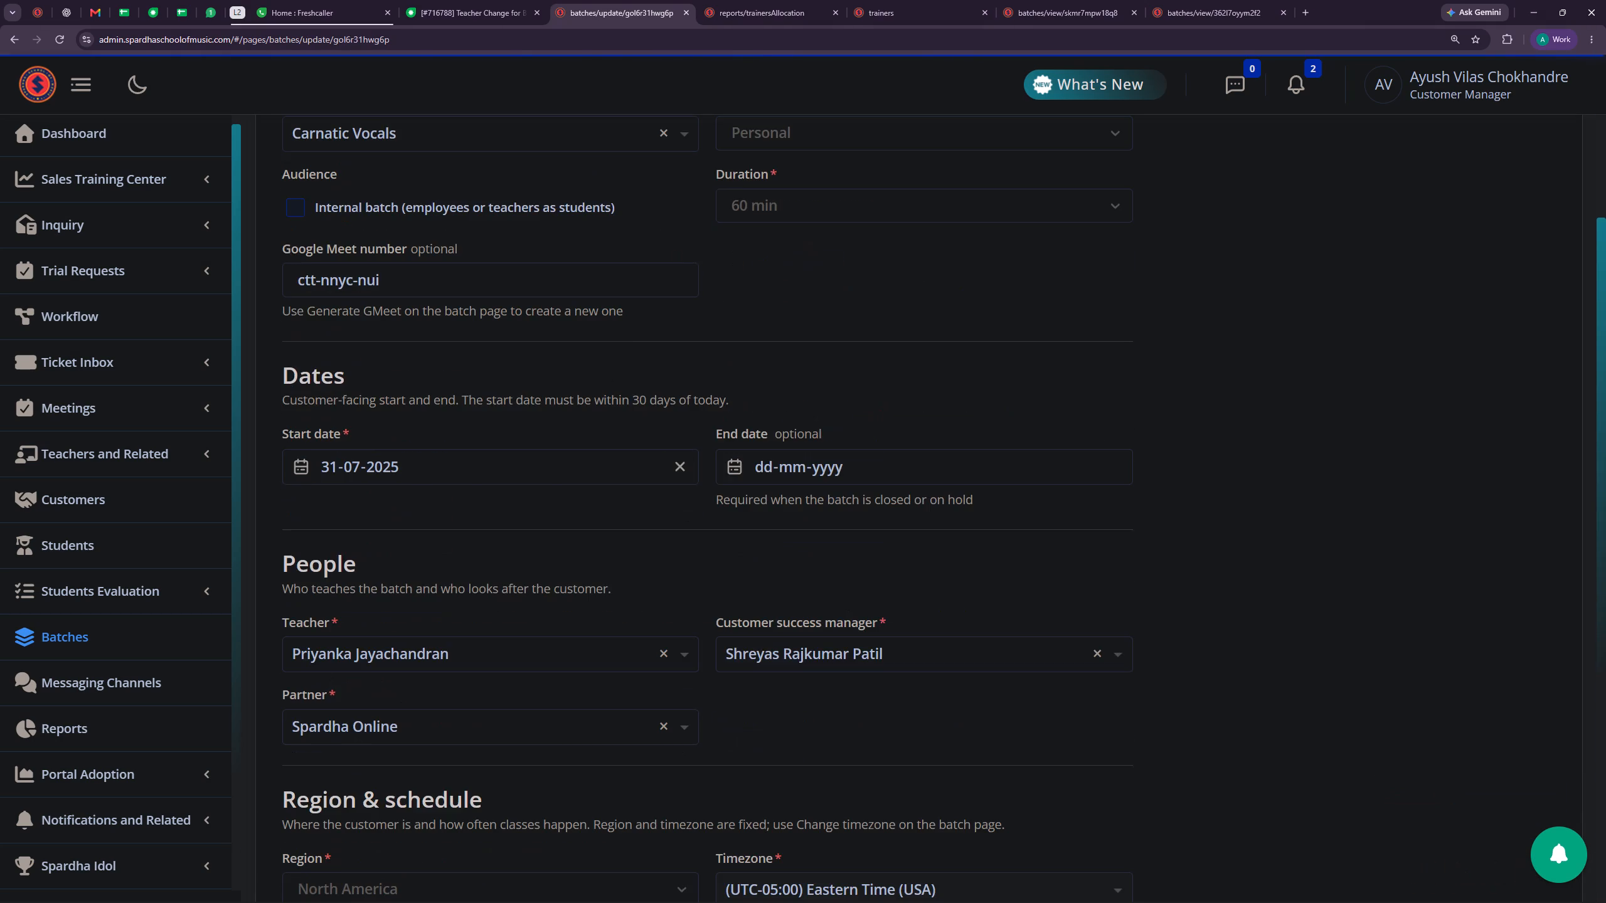
scroll(513, 556, down, 1)
click(661, 552)
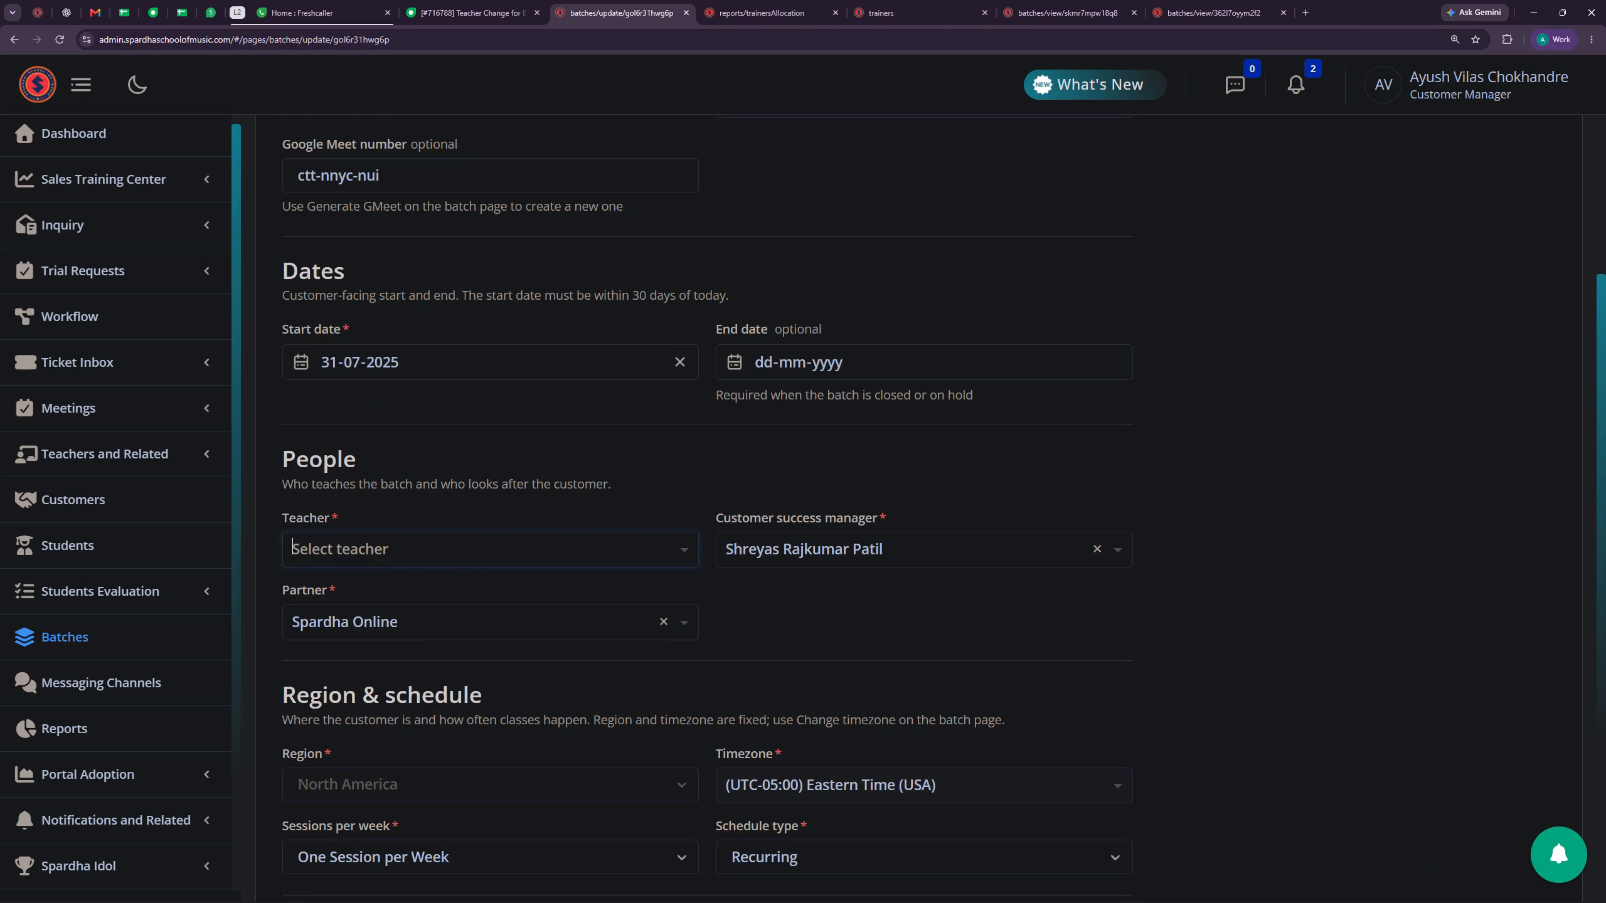
key(ctrl+v)
click(353, 587)
scroll(912, 675, down, 6)
click(1533, 799)
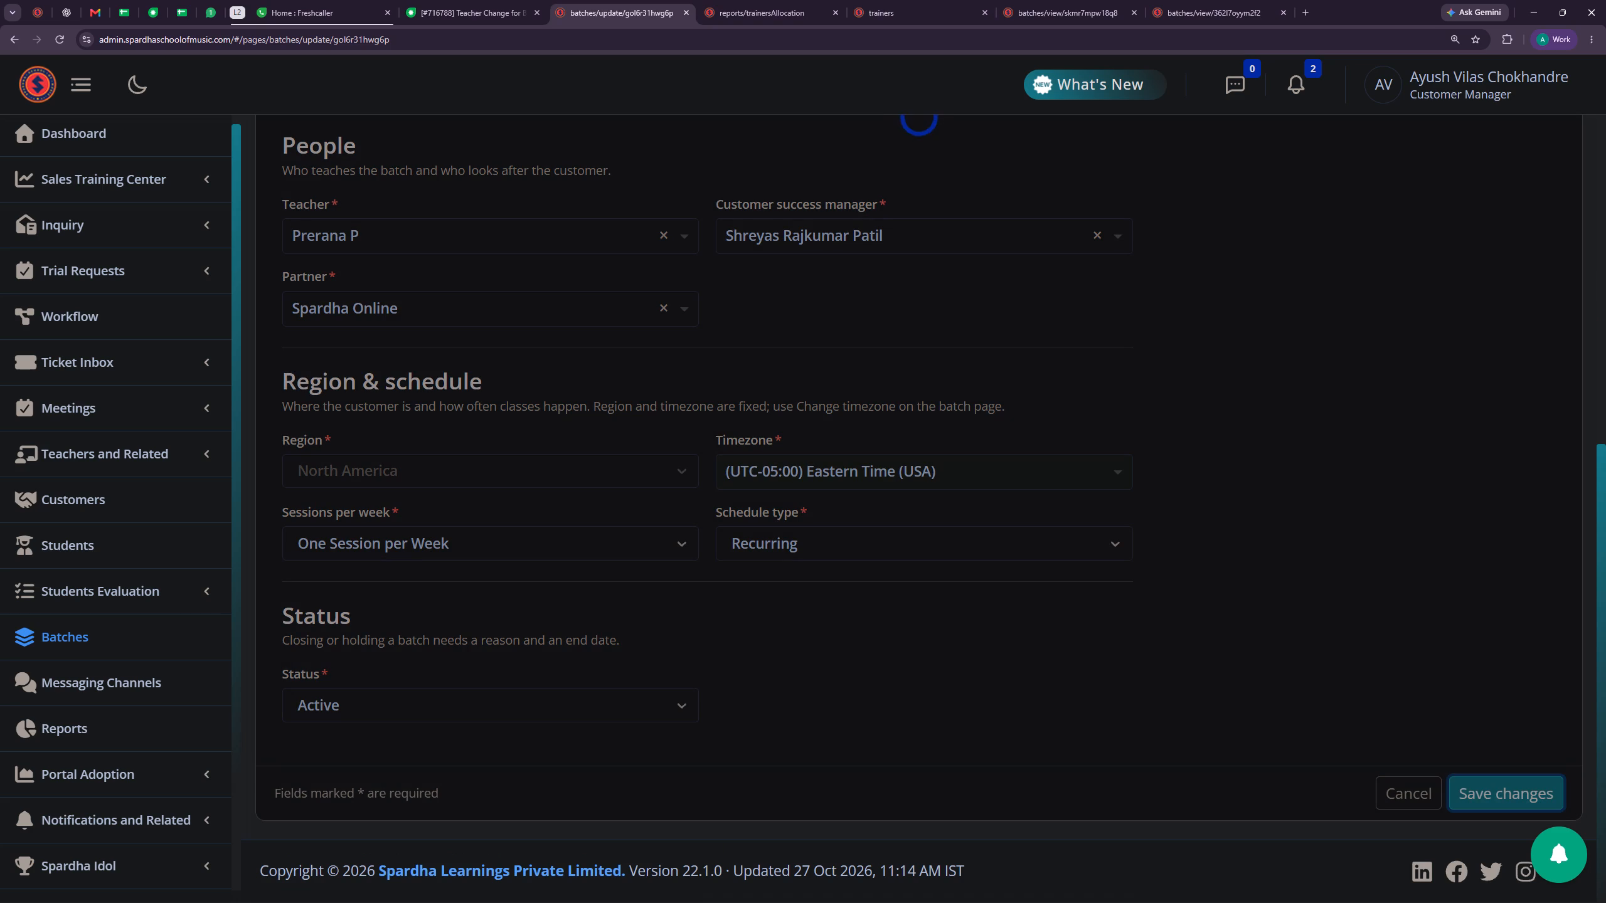
scroll(711, 458, down, 4)
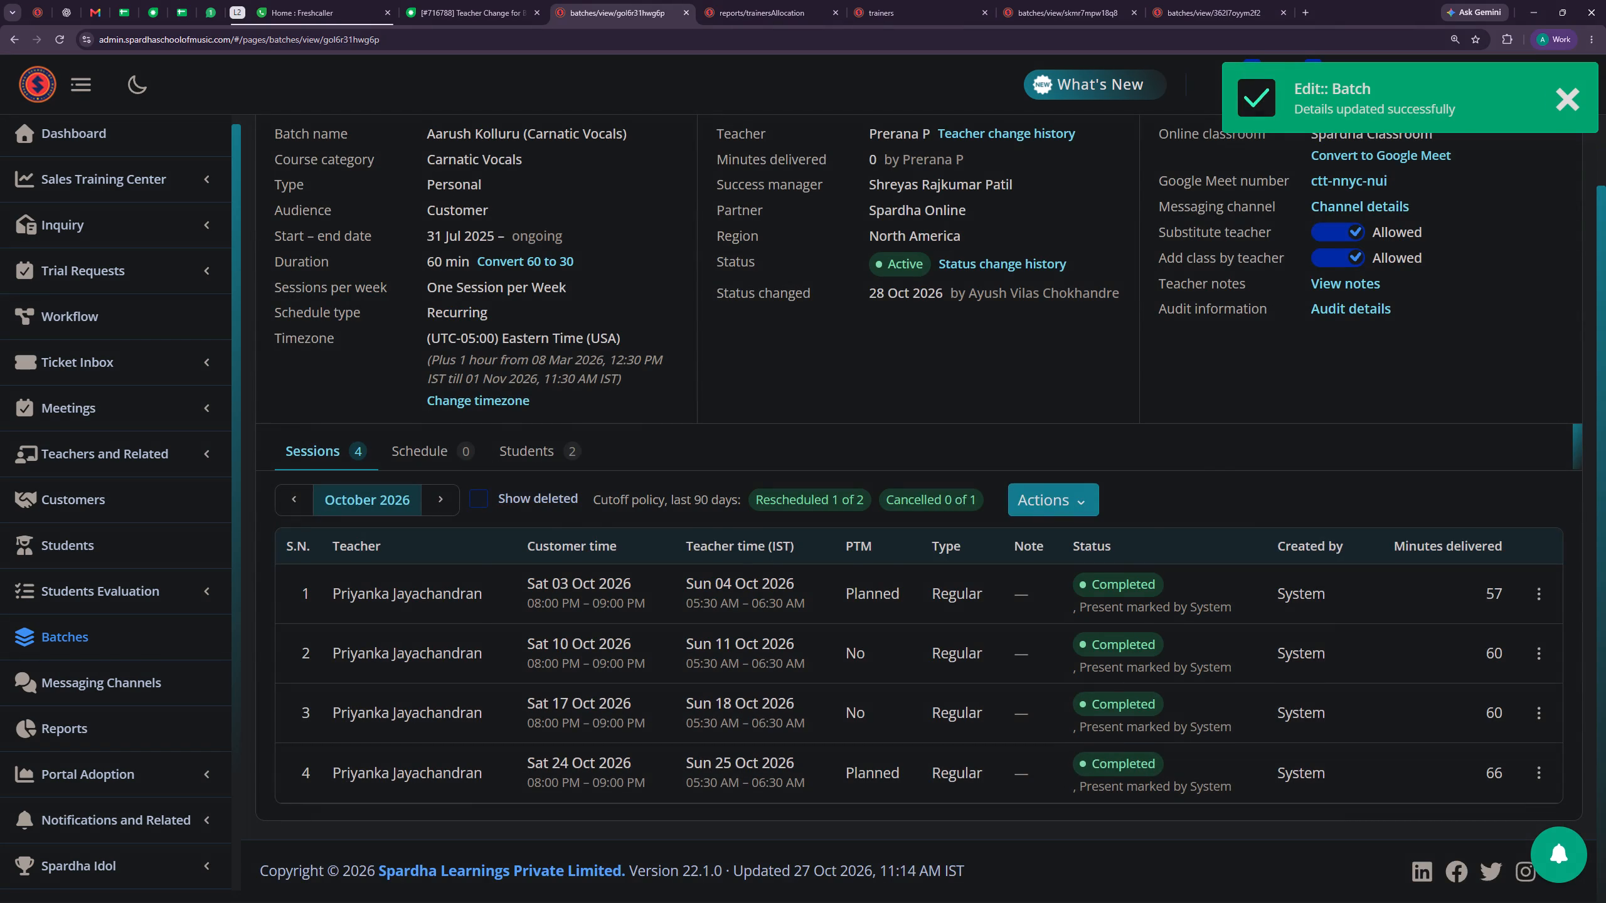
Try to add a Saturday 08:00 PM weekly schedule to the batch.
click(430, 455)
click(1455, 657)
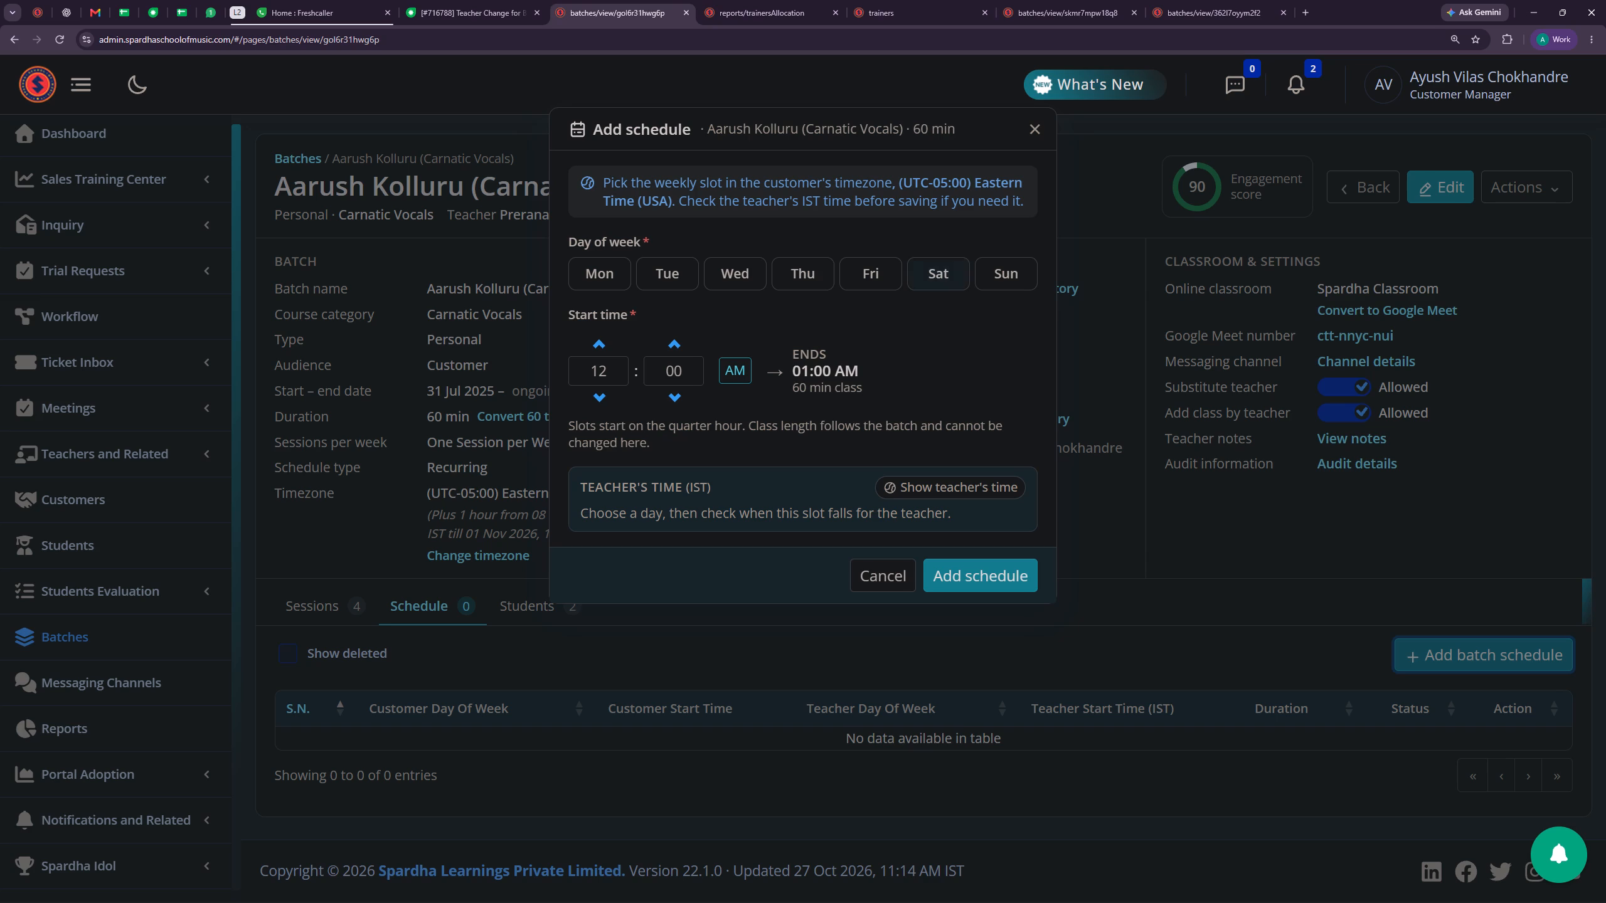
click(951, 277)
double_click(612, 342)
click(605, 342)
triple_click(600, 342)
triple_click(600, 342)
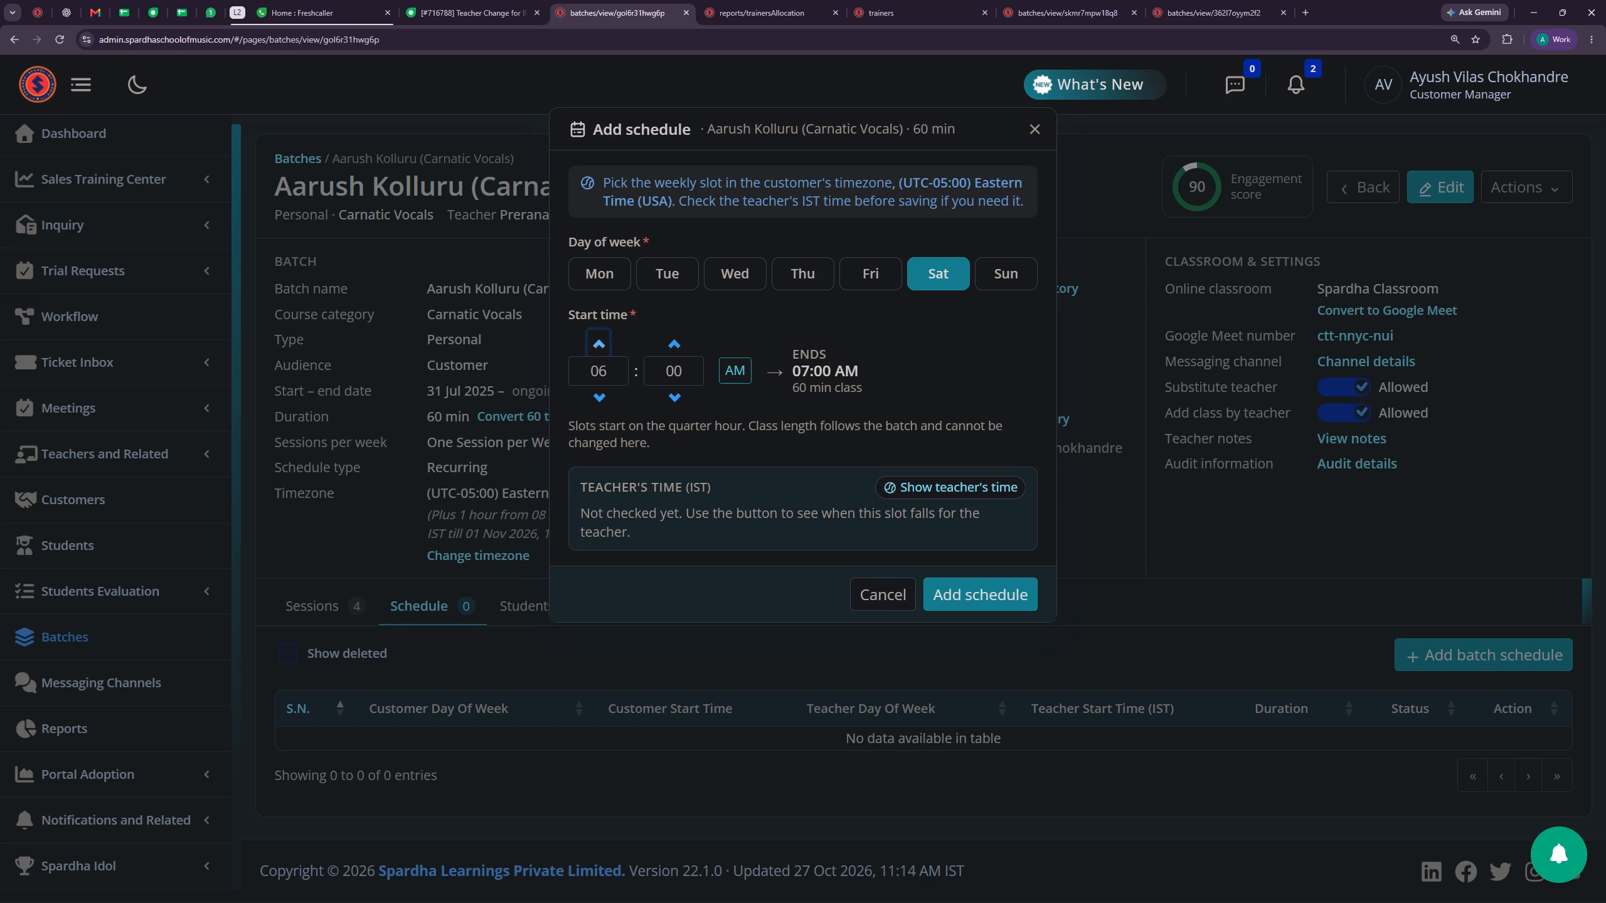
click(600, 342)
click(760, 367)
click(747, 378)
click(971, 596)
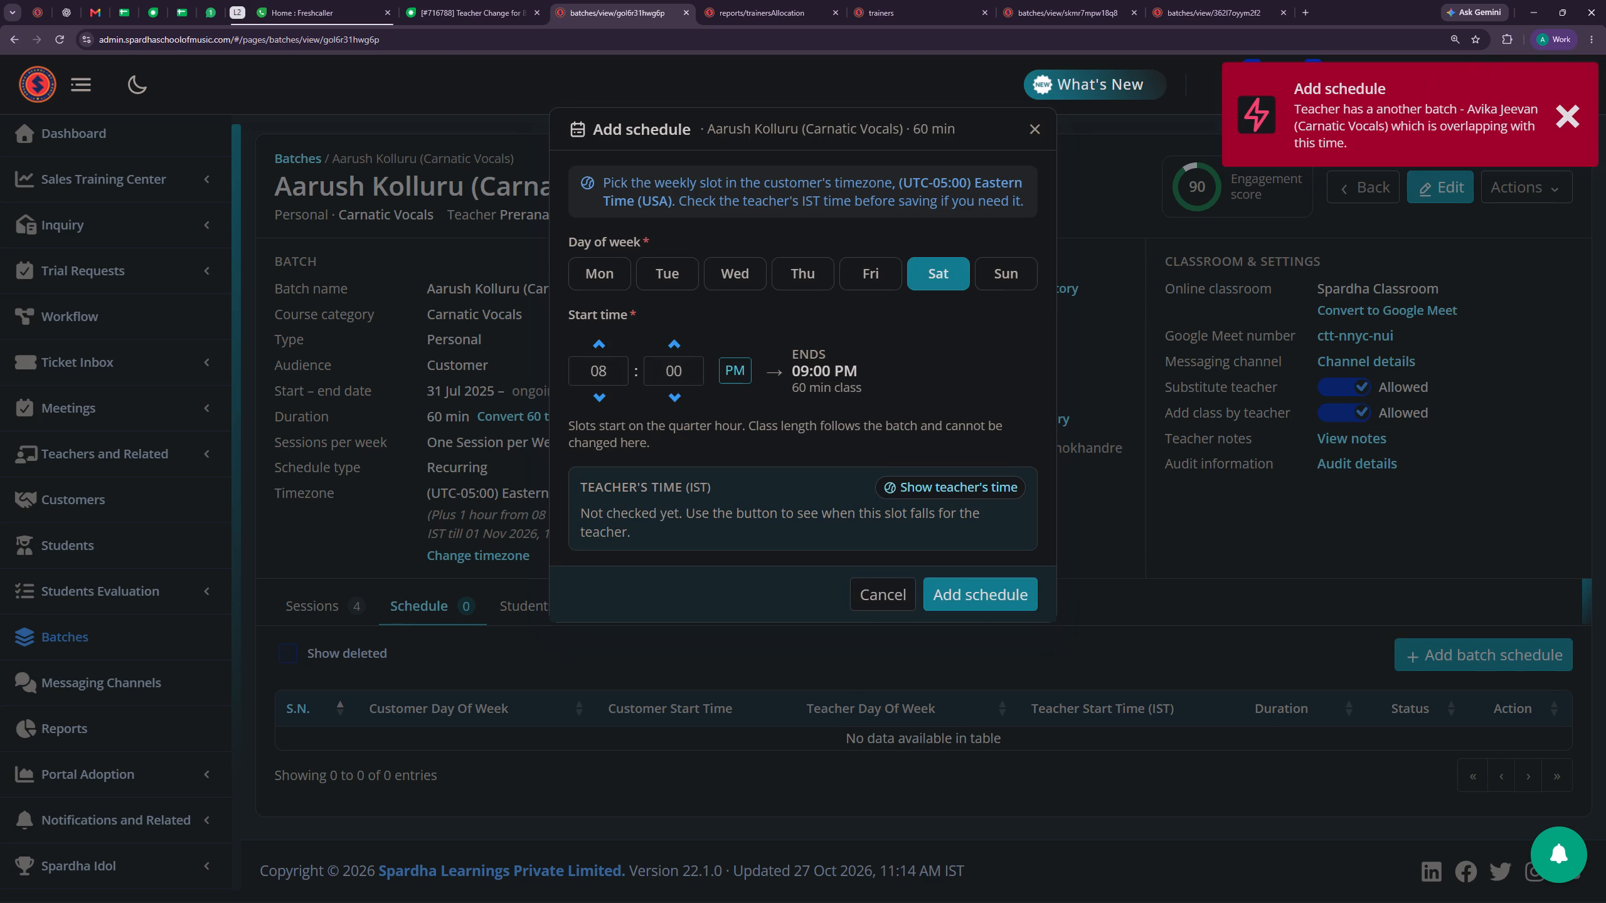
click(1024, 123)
Check the batch's deleted schedule entries again, then hide them.
click(298, 649)
click(295, 649)
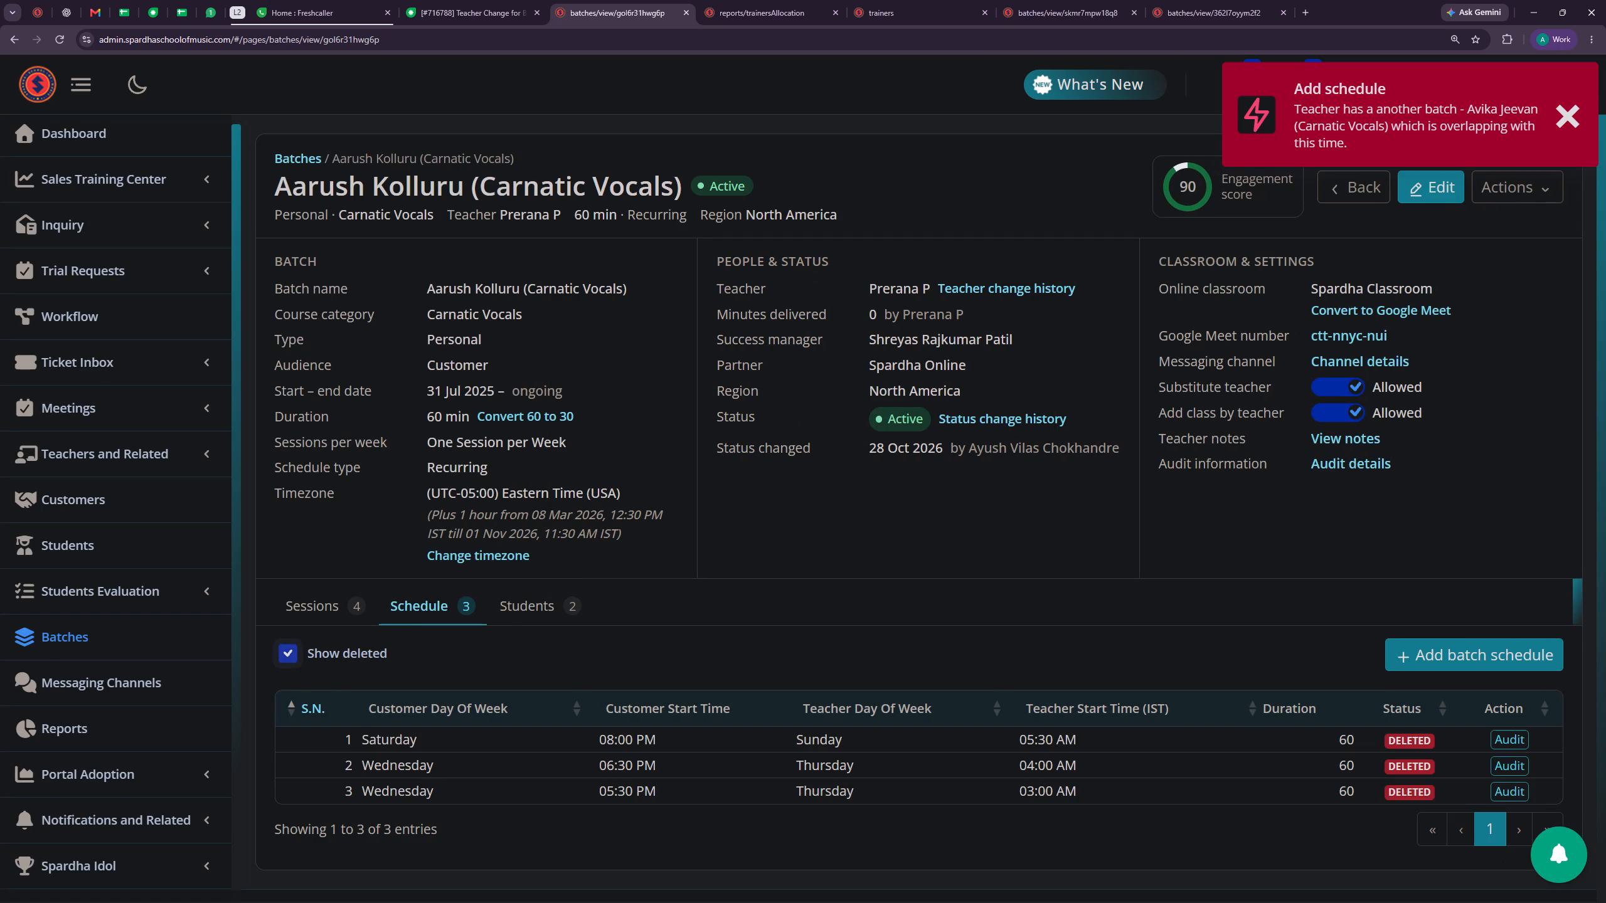
click(285, 652)
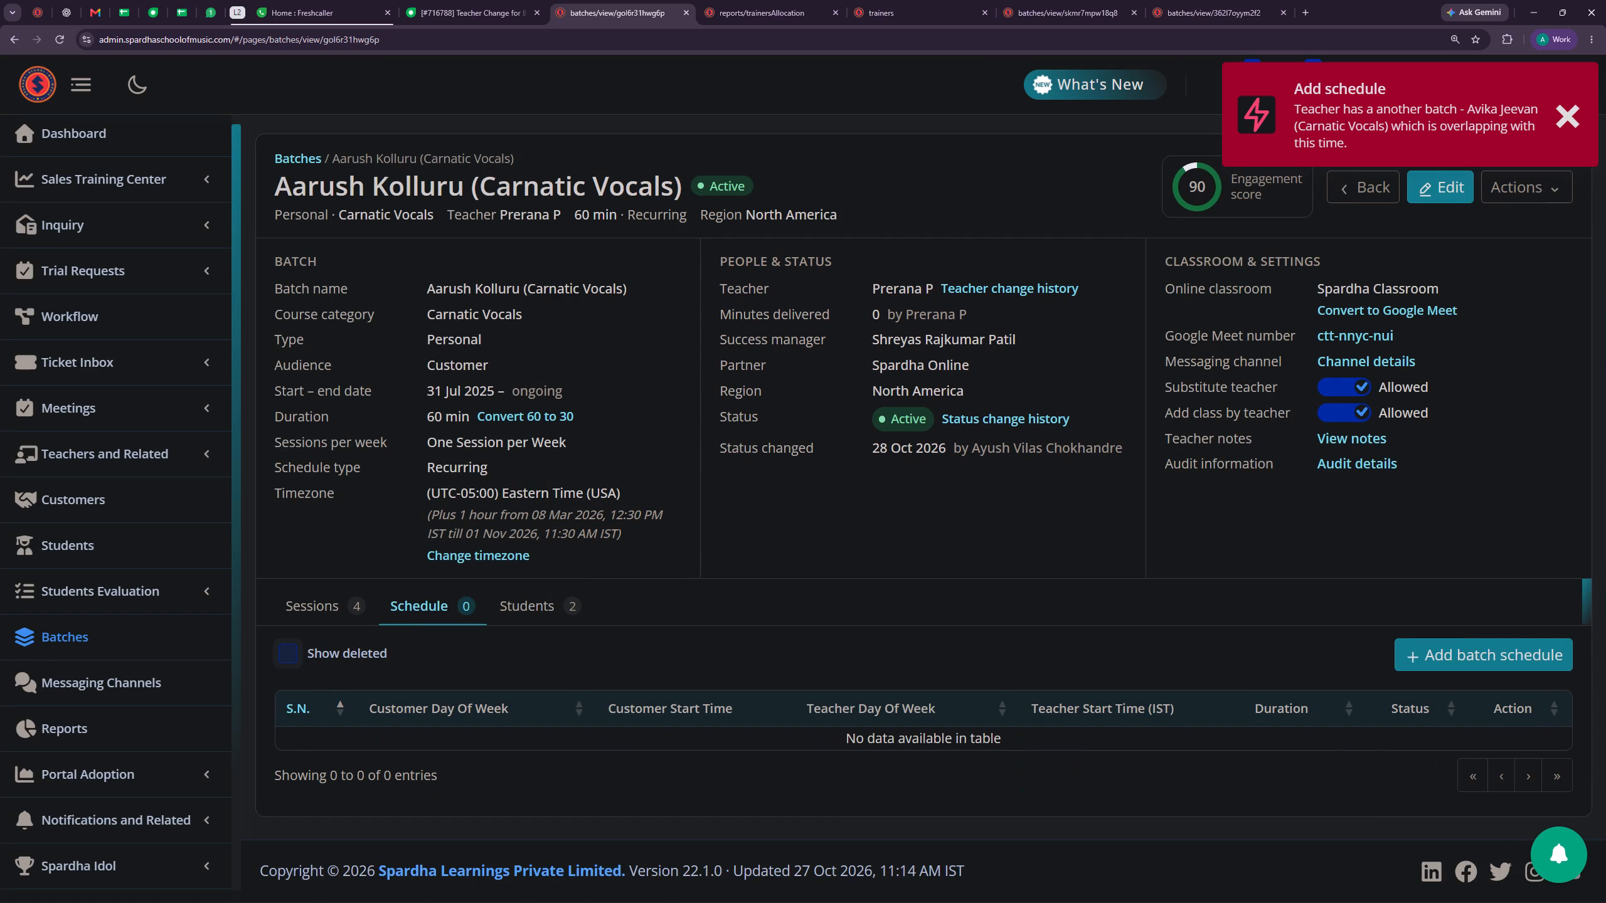
Search the batch's available session slots starting from Sat, 31 Oct, 2026.
click(321, 617)
click(1075, 655)
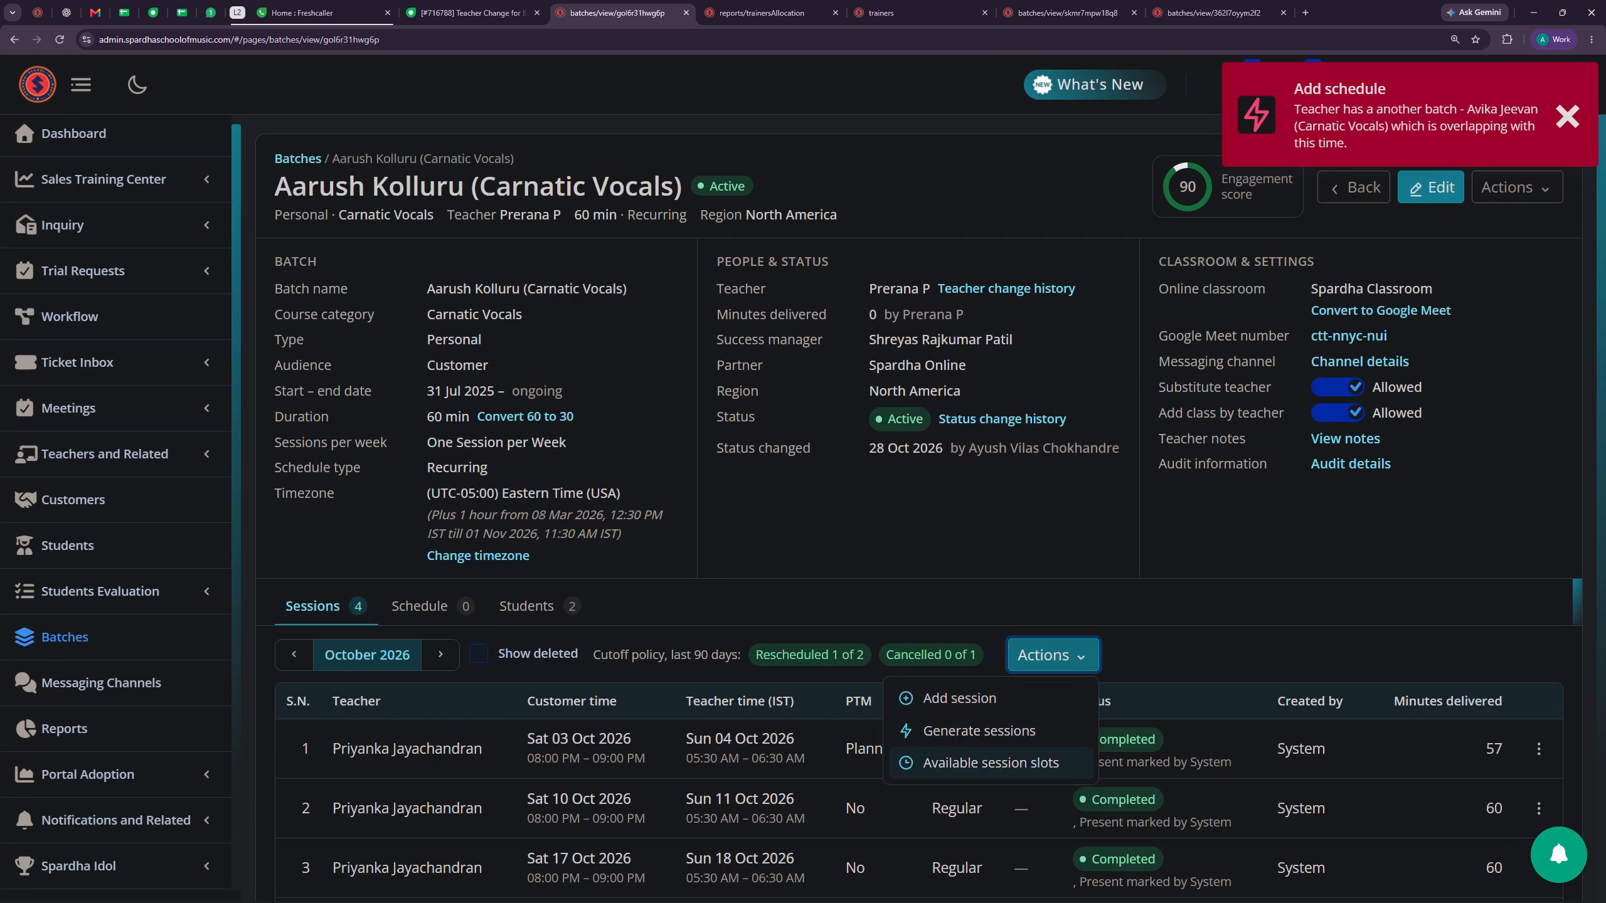
click(1001, 751)
click(771, 456)
click(528, 604)
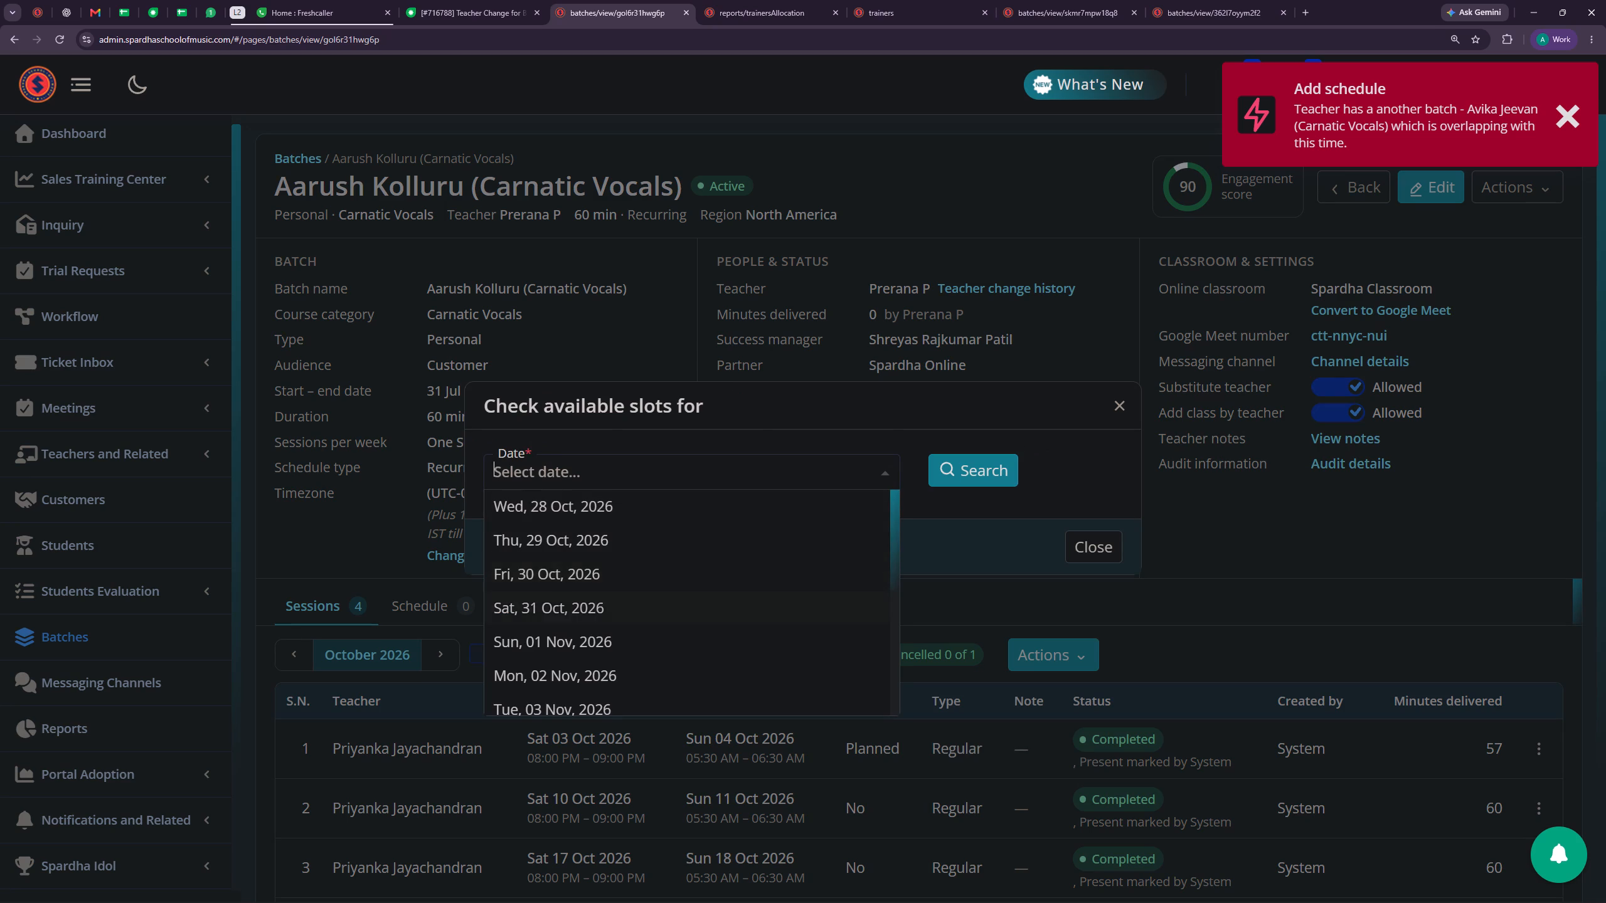
click(971, 465)
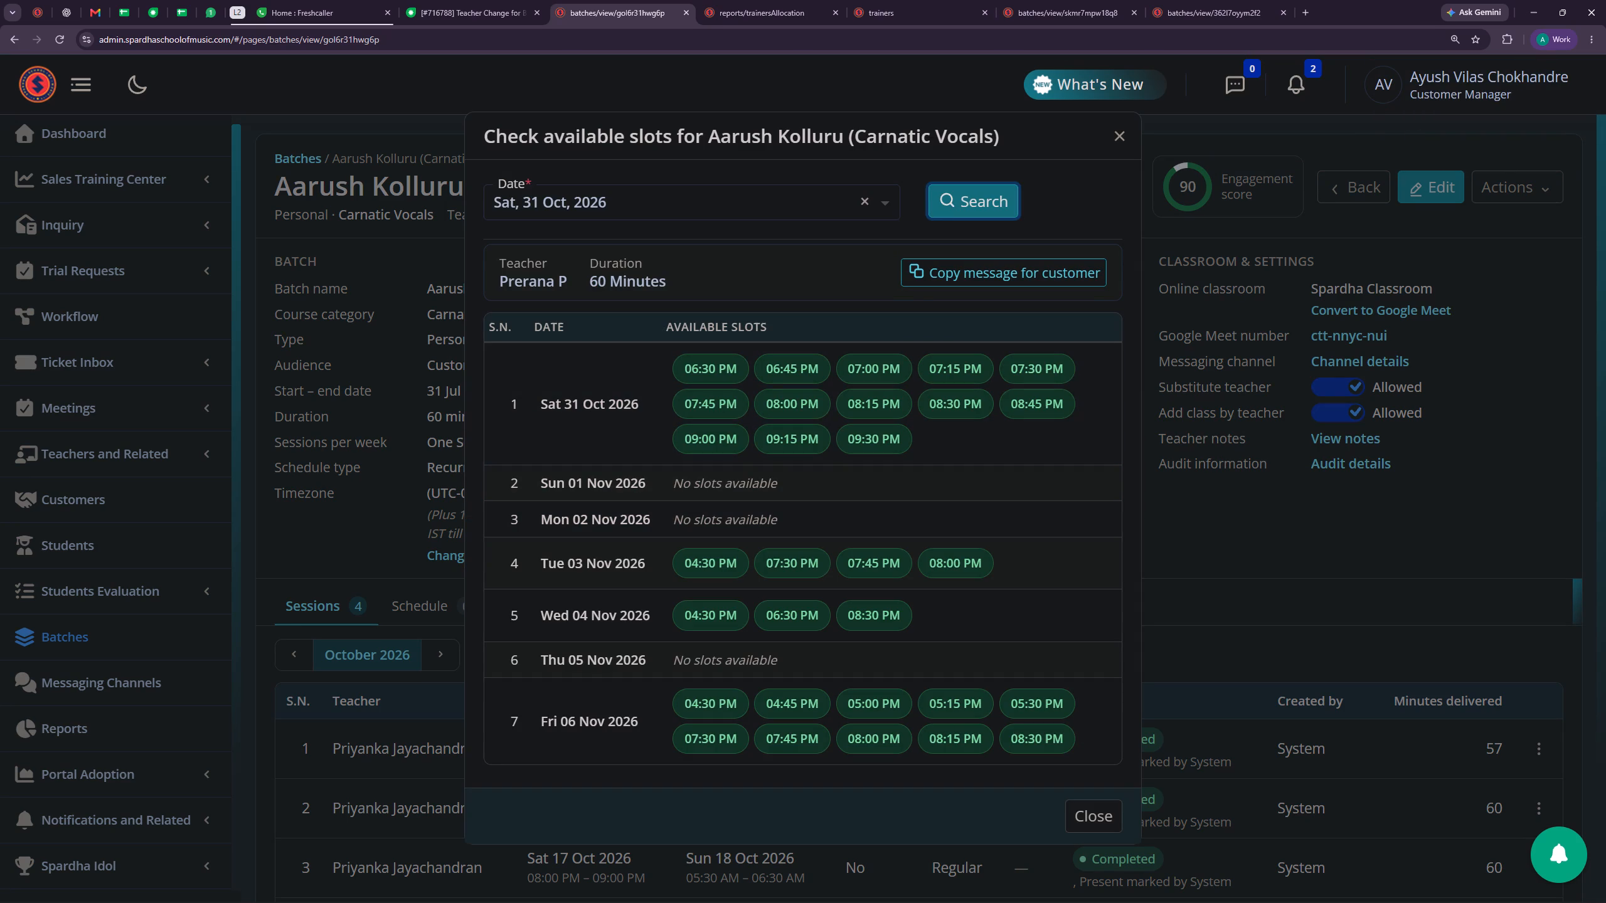
Search the batch's available session slots starting from Sat, 07 Nov, 2026, then close the slot check.
click(757, 206)
scroll(546, 353, down, 1)
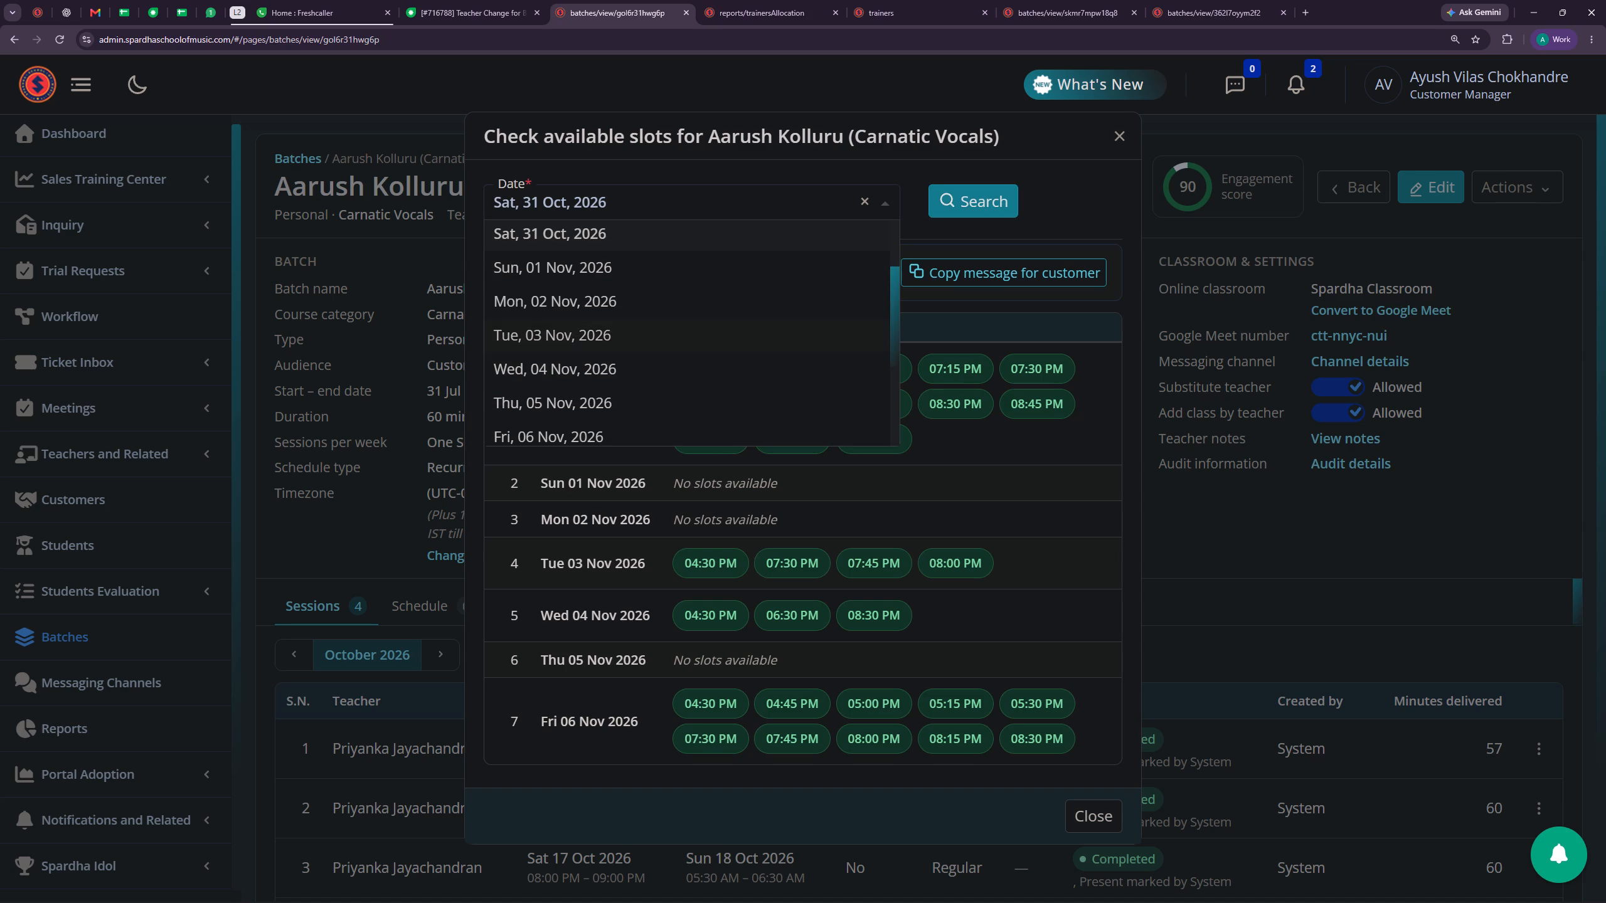
scroll(550, 318, down, 2)
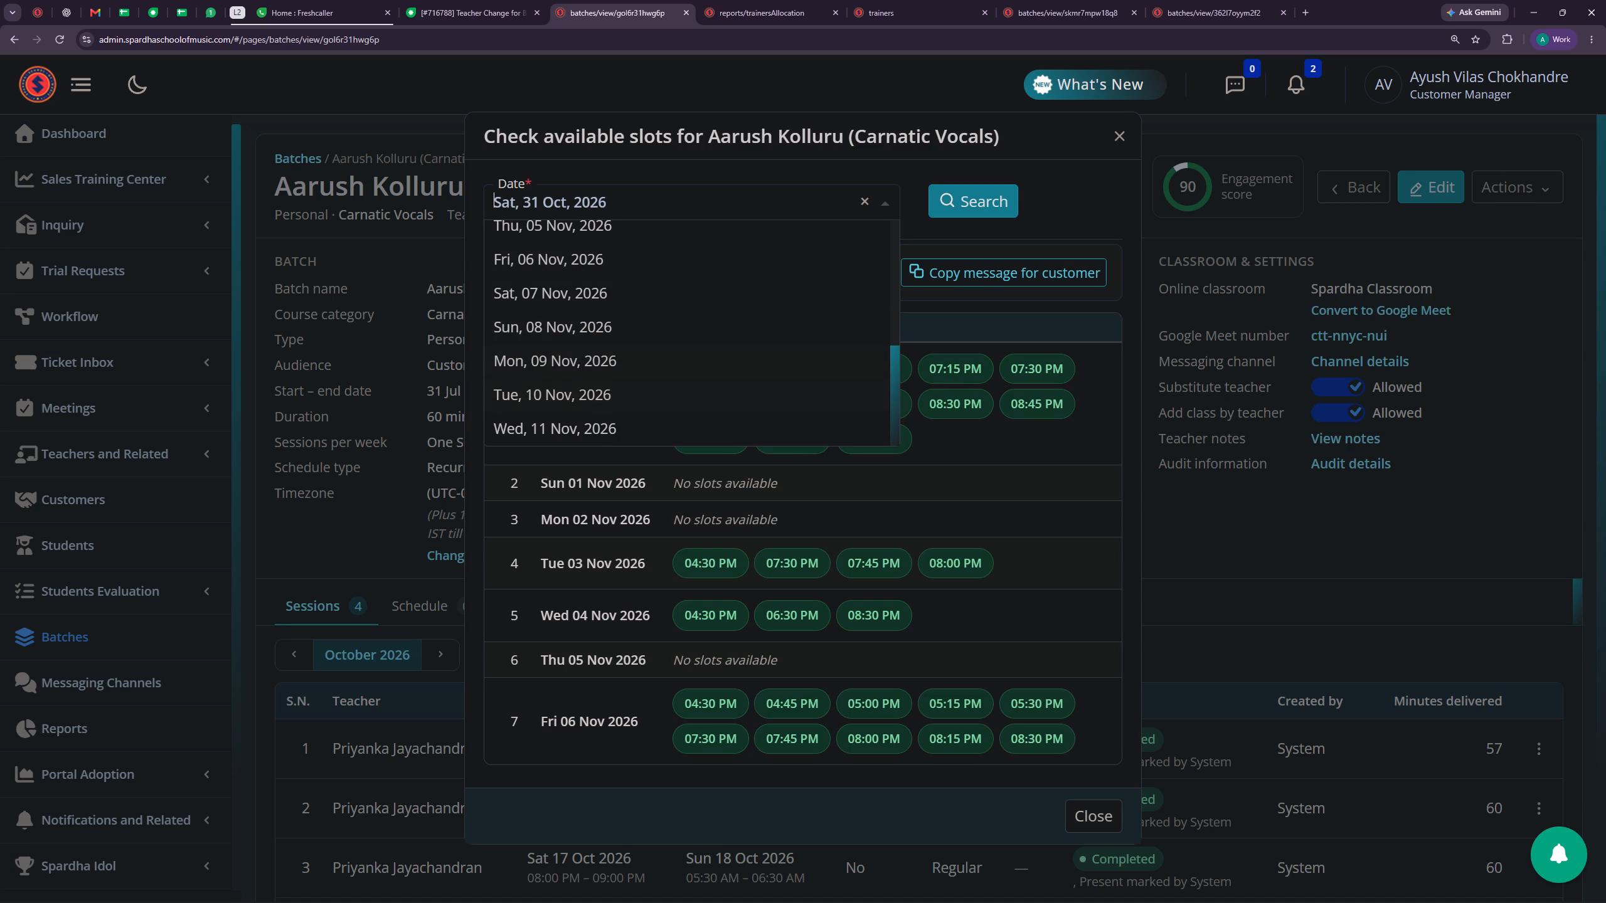
click(538, 304)
click(998, 190)
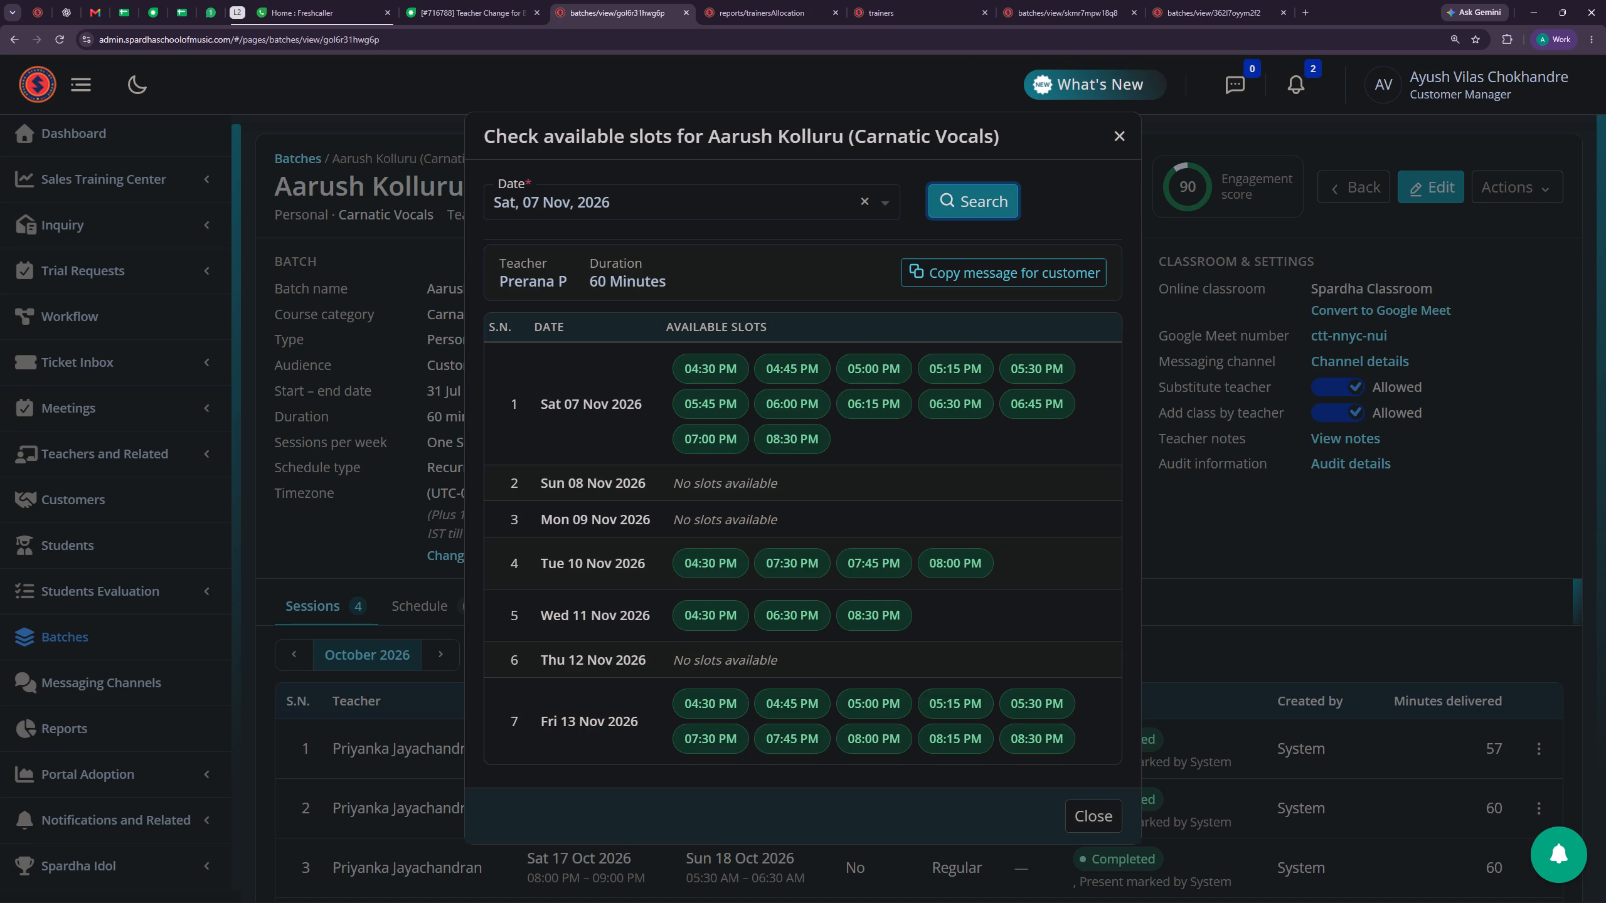
drag(1119, 132, 1128, 136)
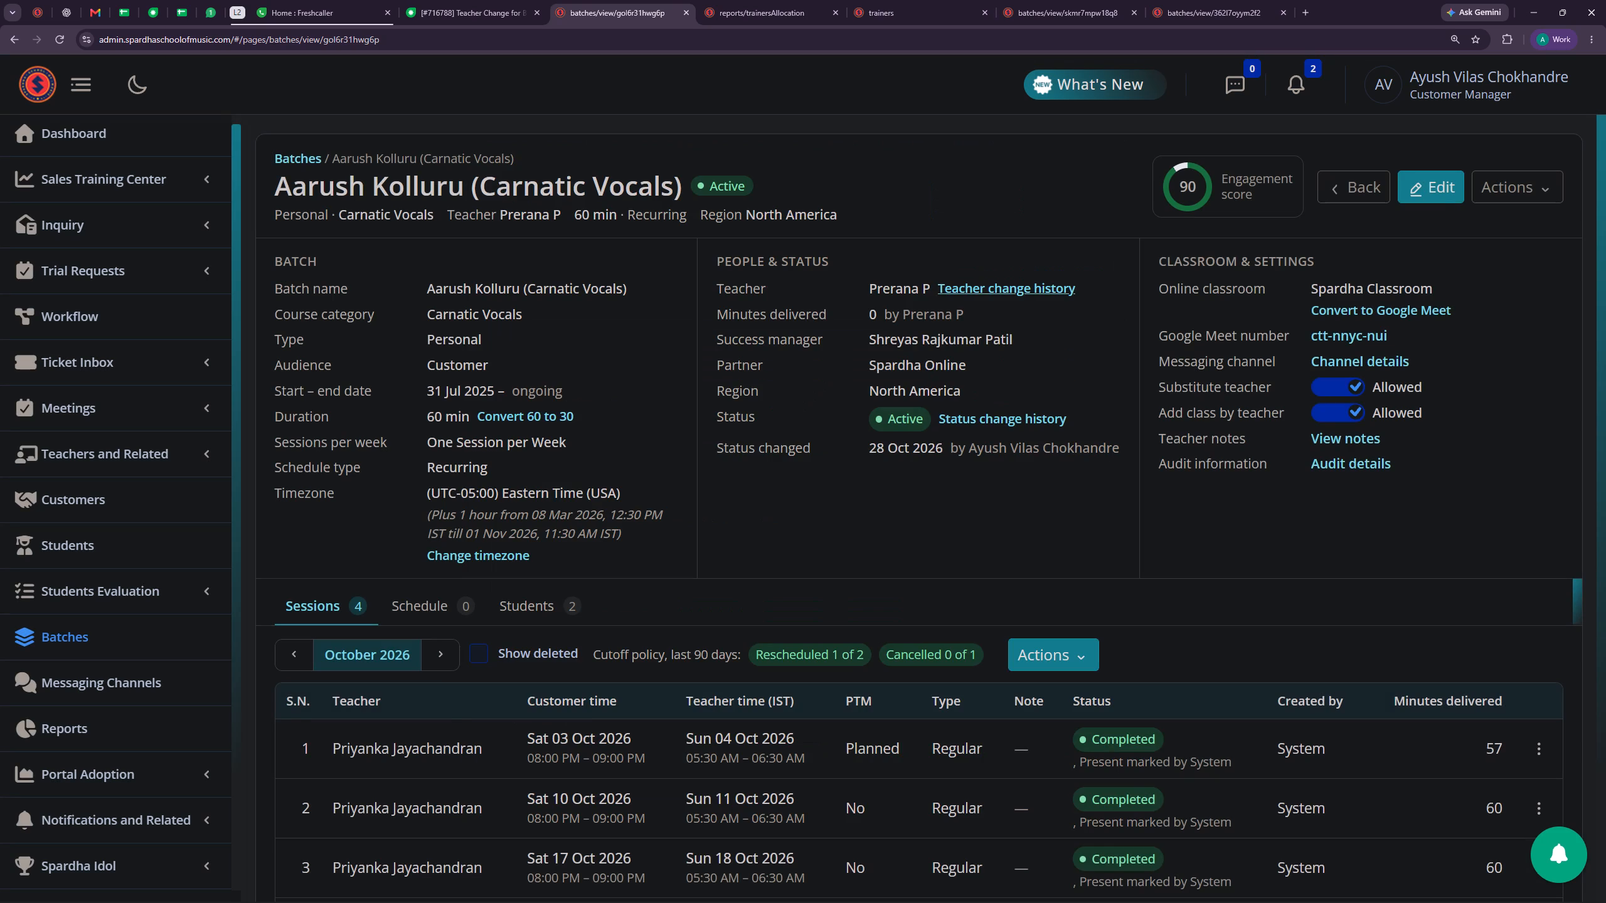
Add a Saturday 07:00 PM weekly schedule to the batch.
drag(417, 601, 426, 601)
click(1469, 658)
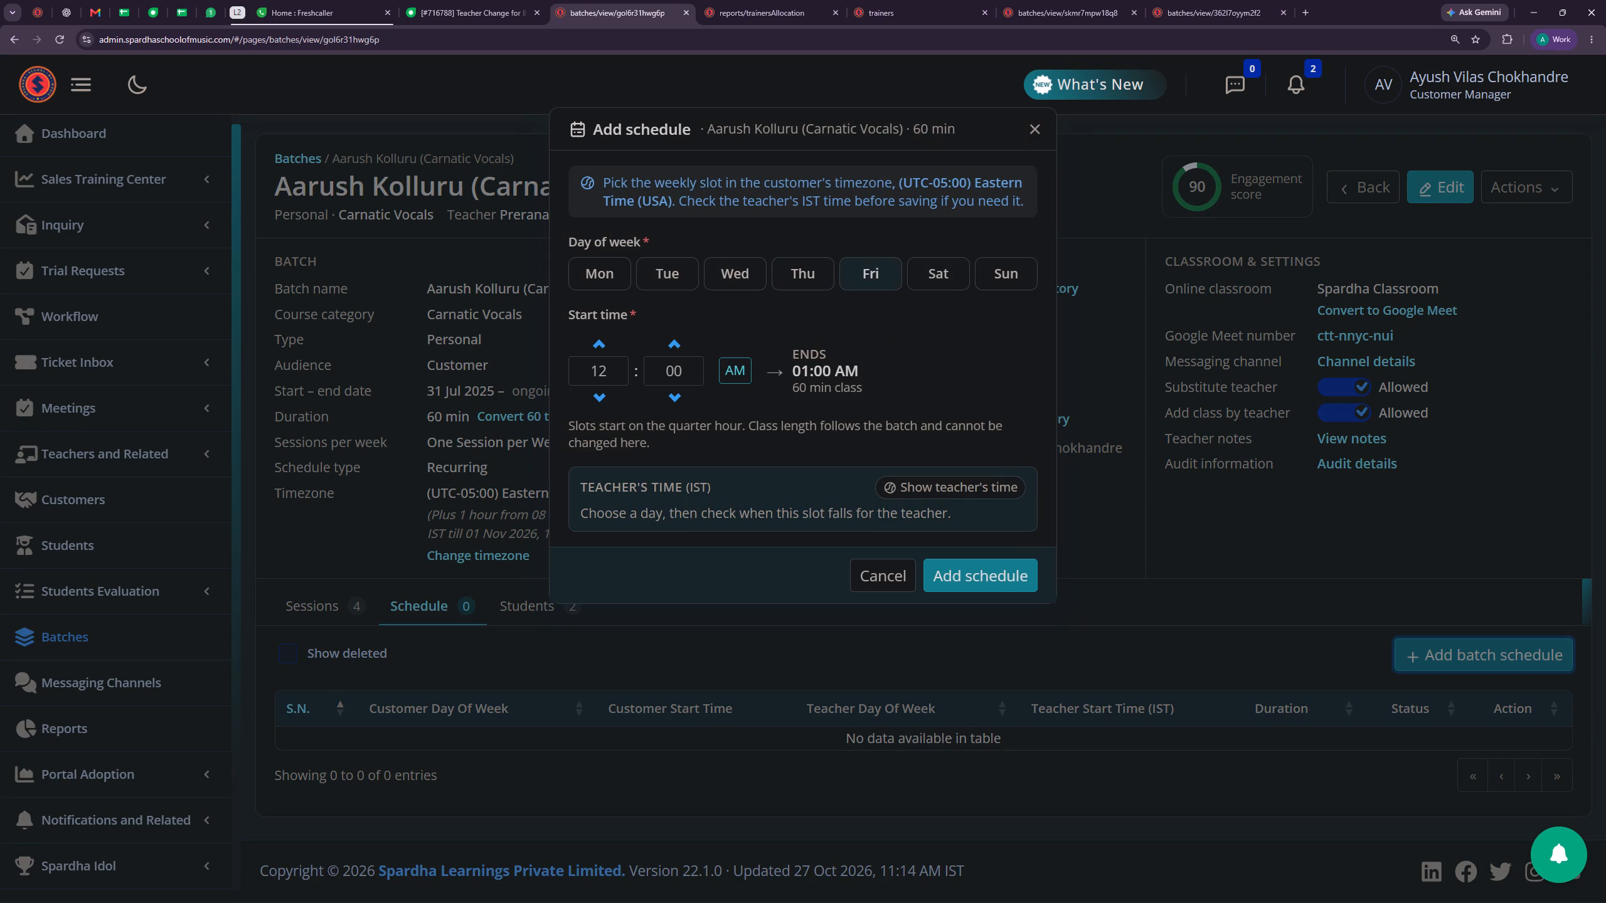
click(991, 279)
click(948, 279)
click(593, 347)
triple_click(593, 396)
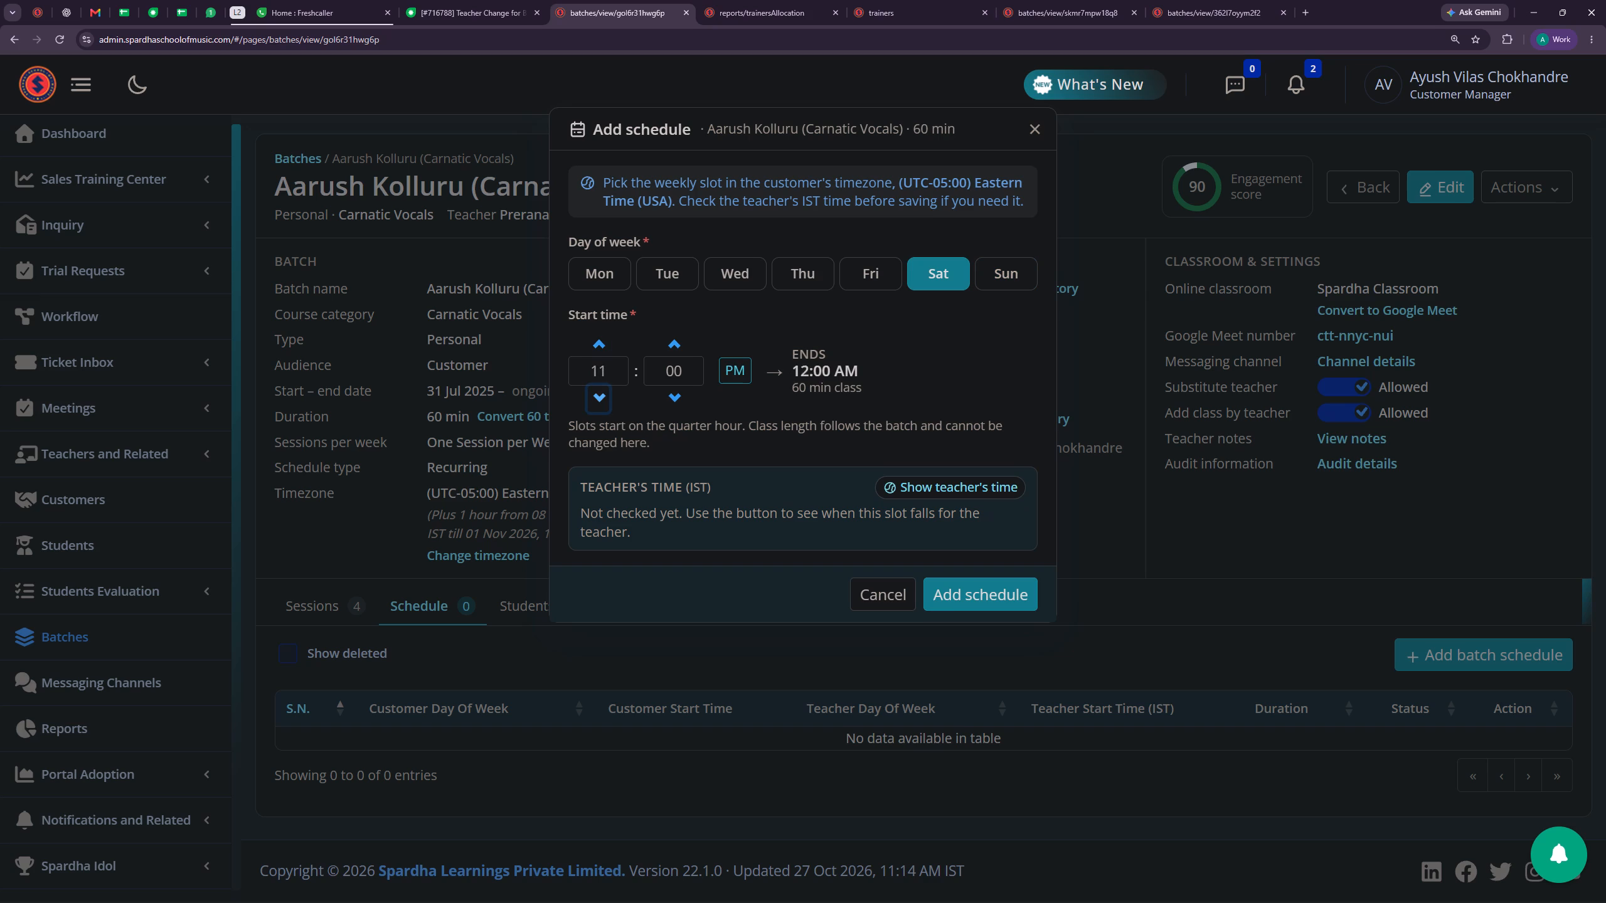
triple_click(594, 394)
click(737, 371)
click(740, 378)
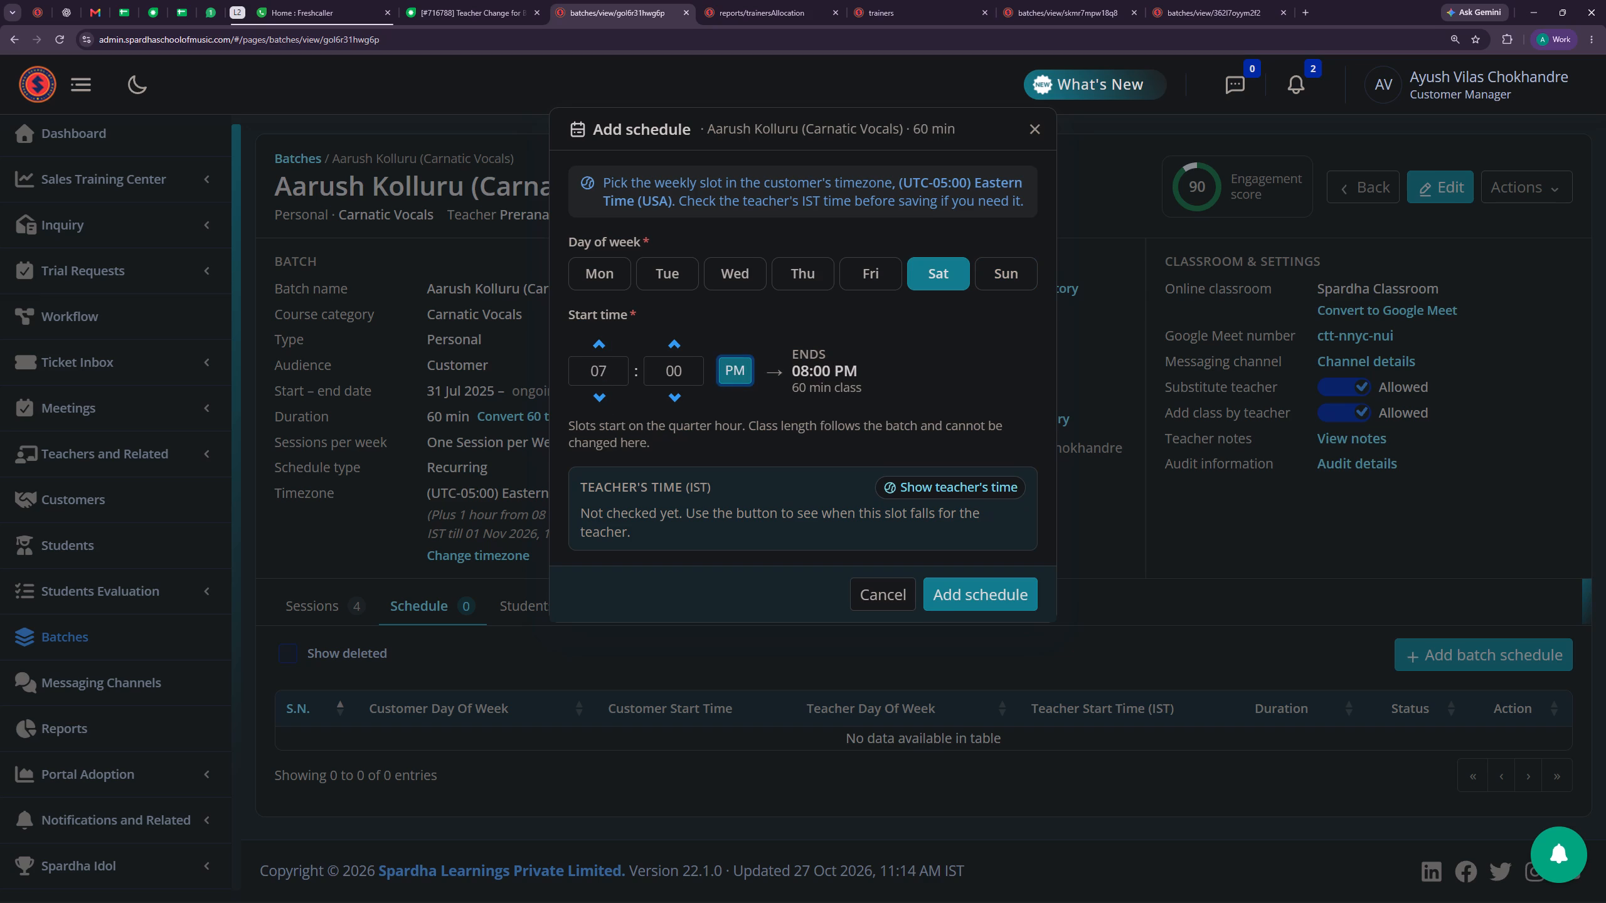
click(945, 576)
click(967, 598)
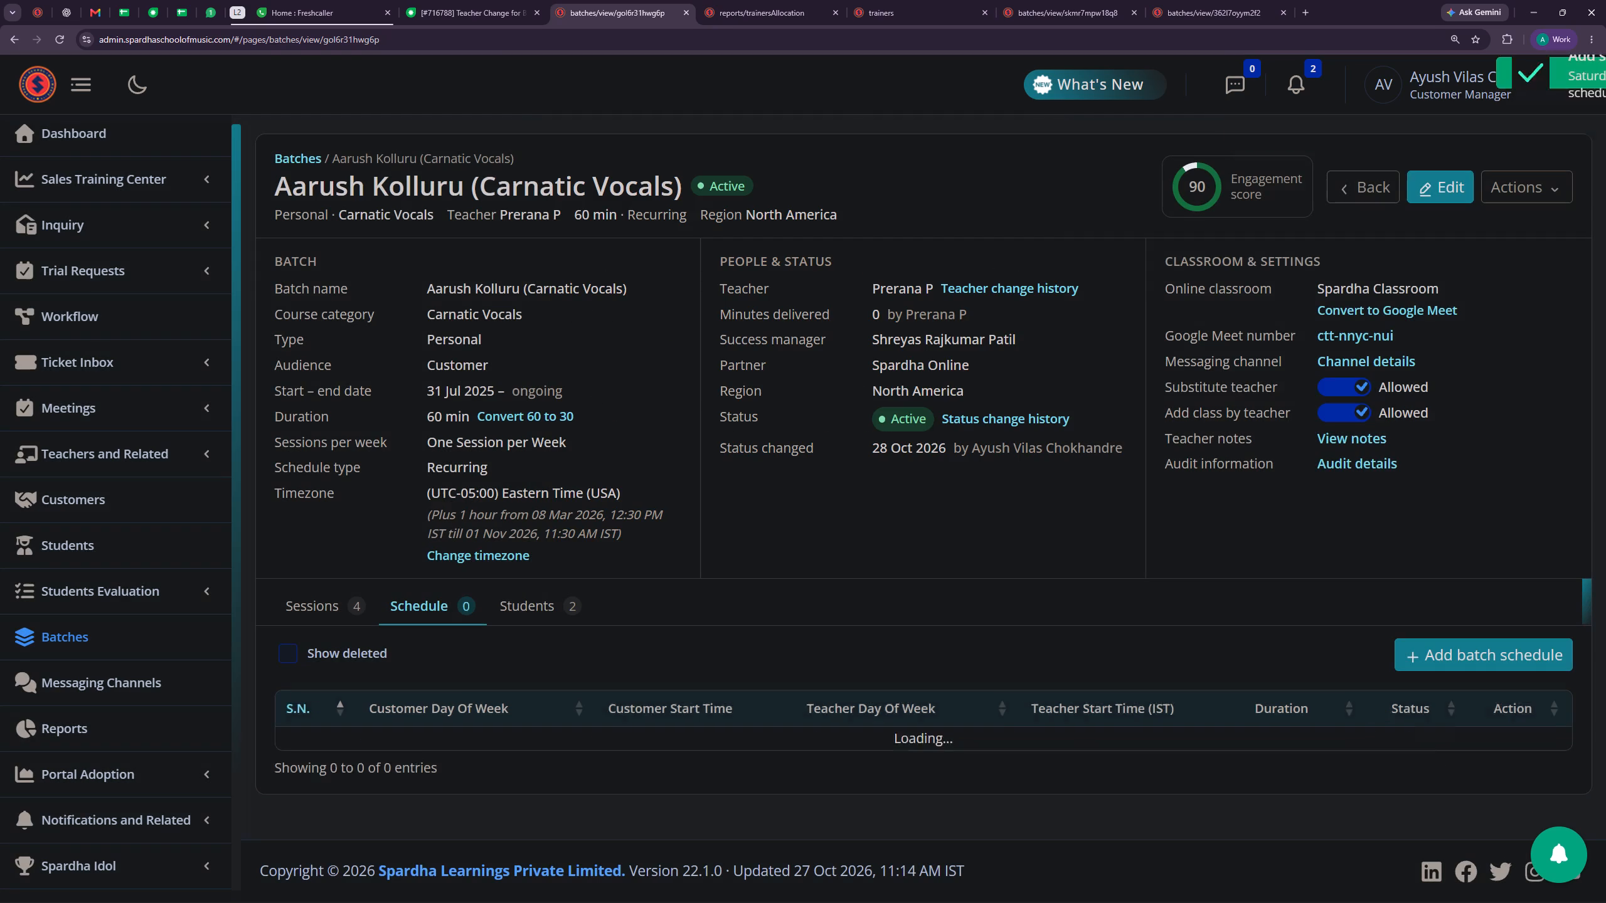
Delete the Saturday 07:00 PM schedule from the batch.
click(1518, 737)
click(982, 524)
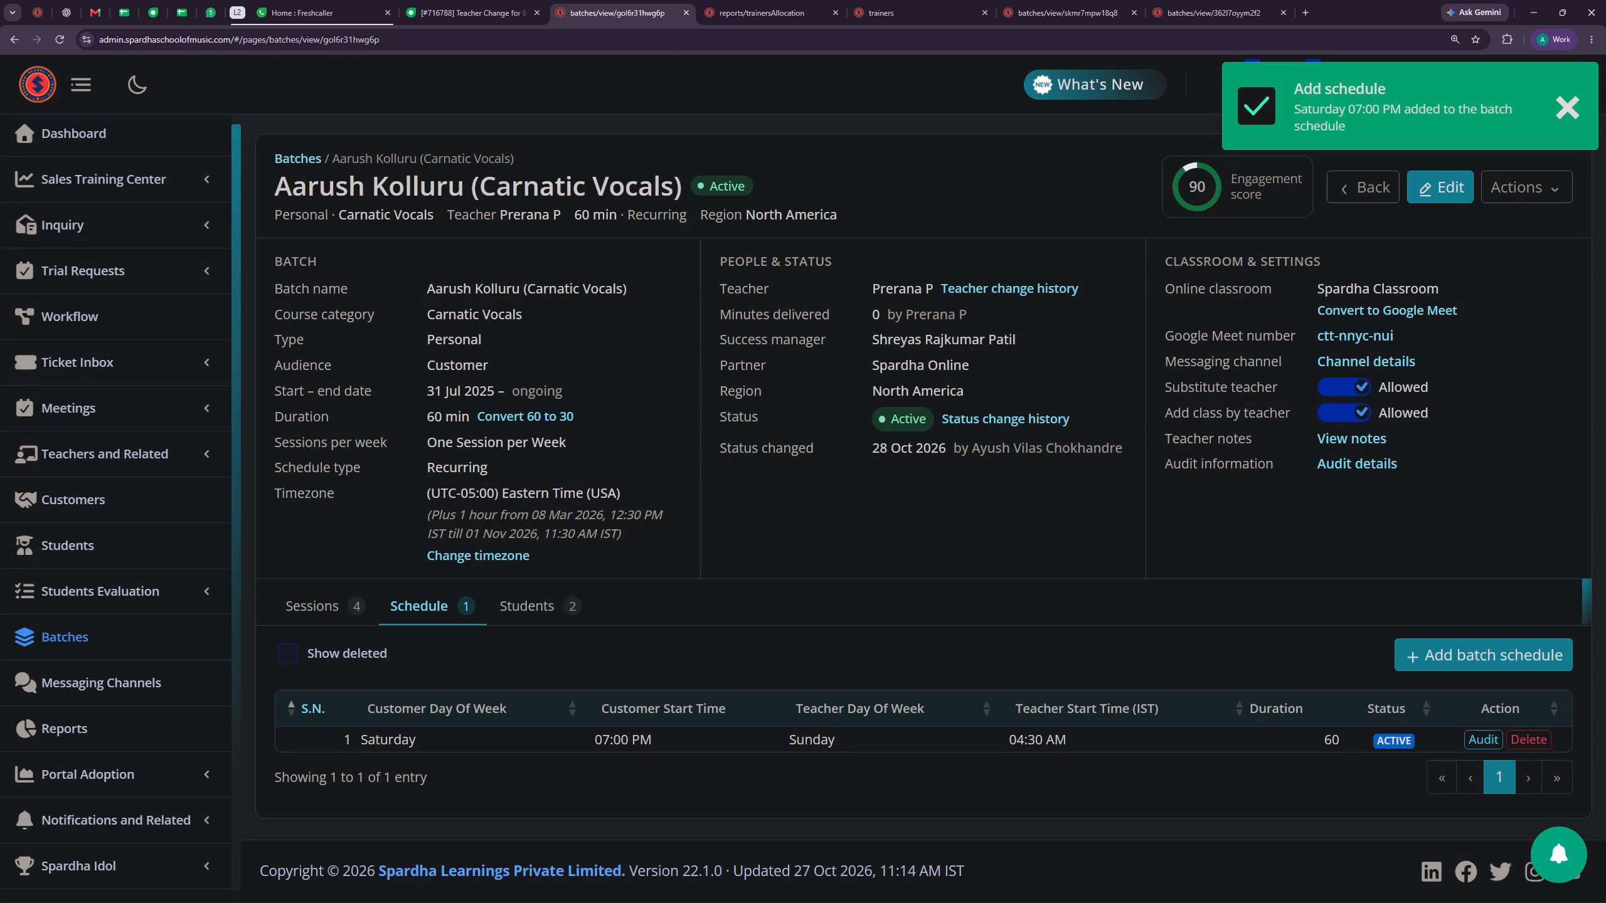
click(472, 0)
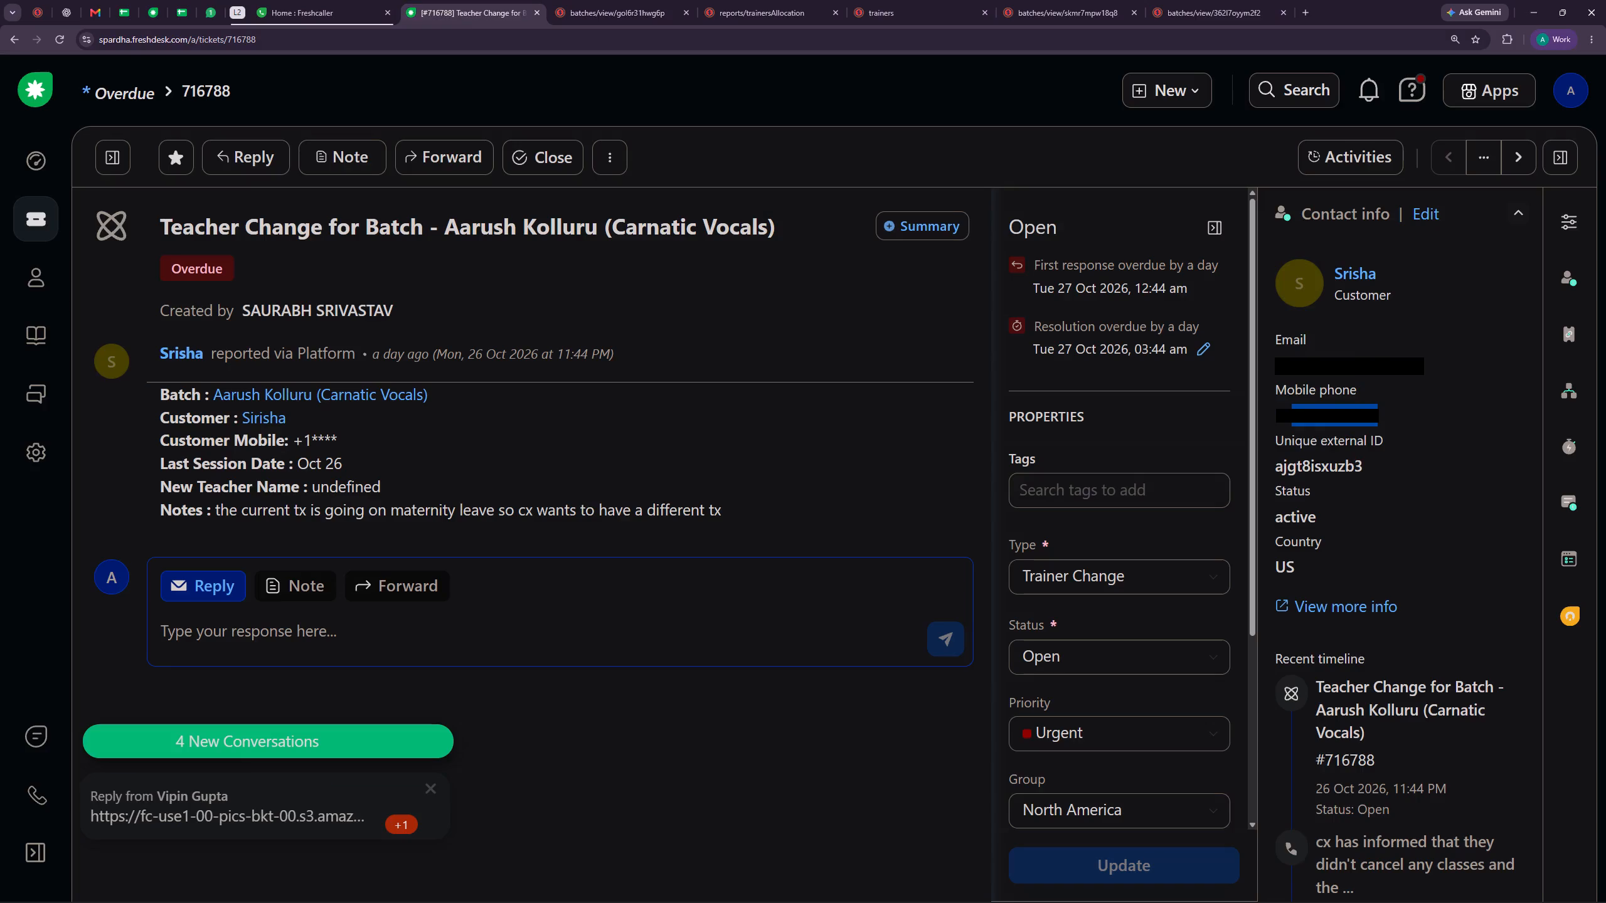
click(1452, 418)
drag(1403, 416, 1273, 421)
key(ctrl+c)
Copy Nischitha's name from the allocation report, search for it among the active teachers and open the teacher's profile.
click(652, 0)
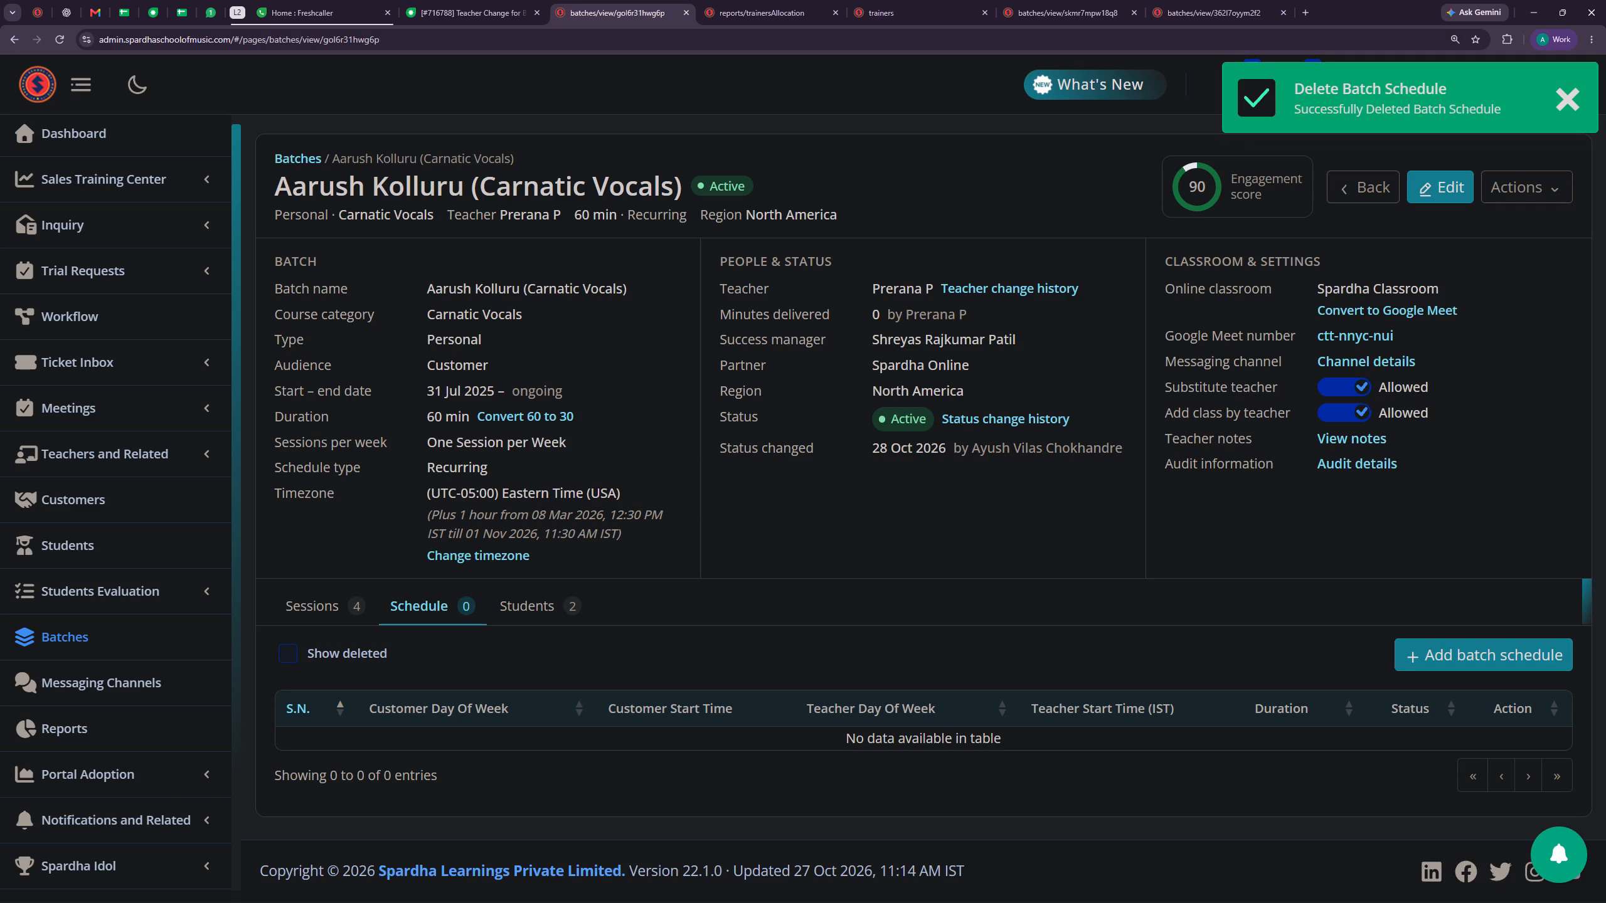
click(912, 9)
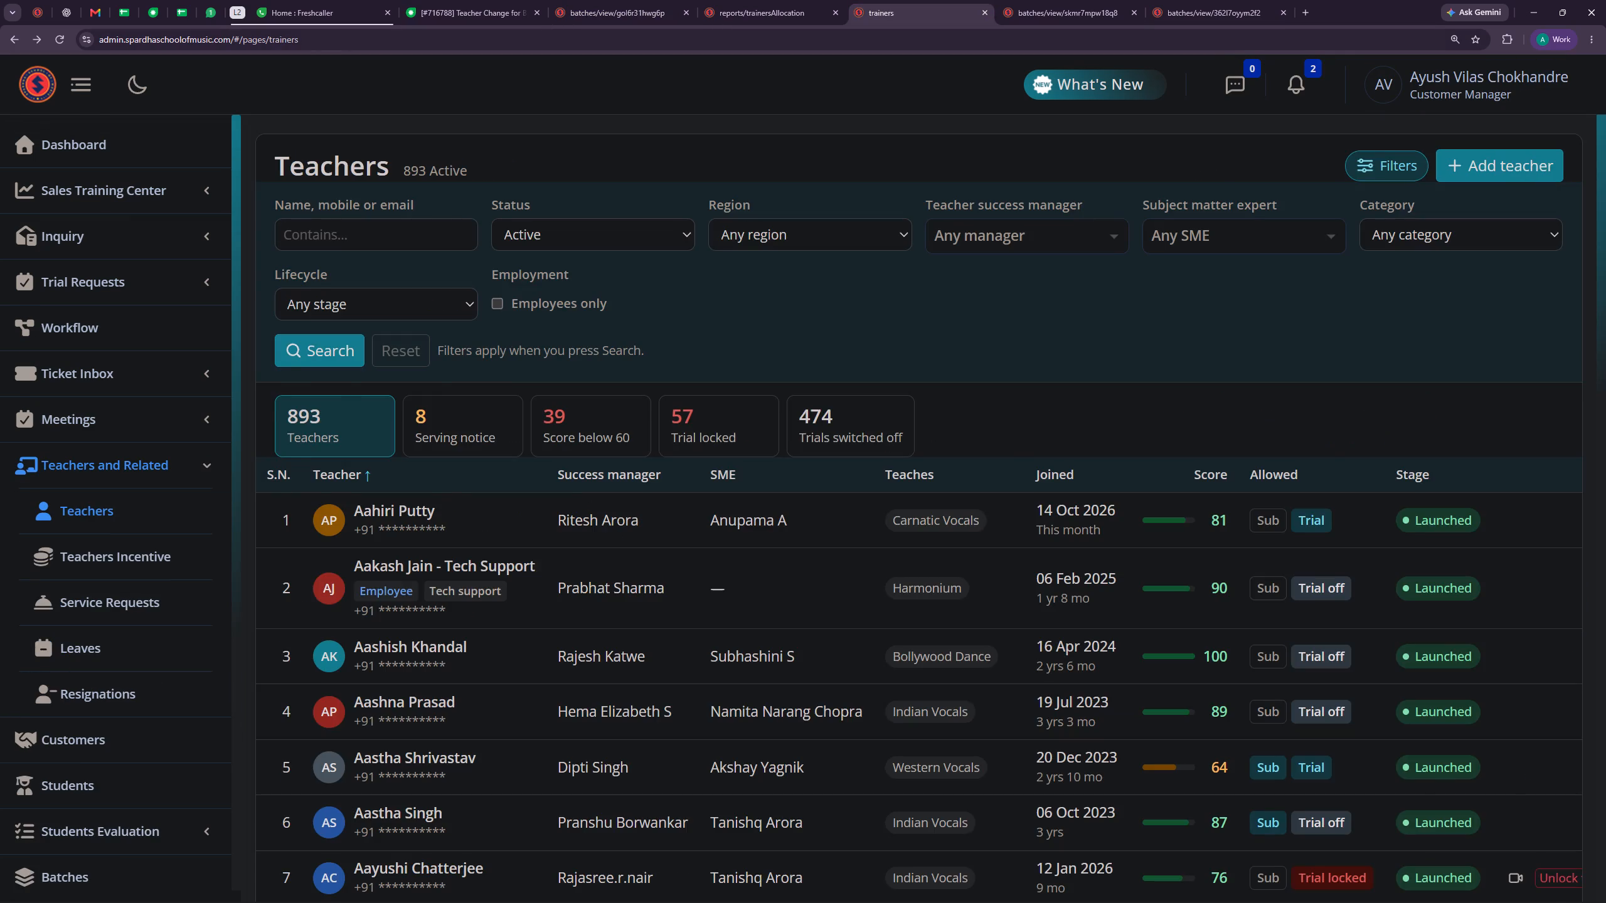
click(1019, 0)
click(911, 0)
click(766, 0)
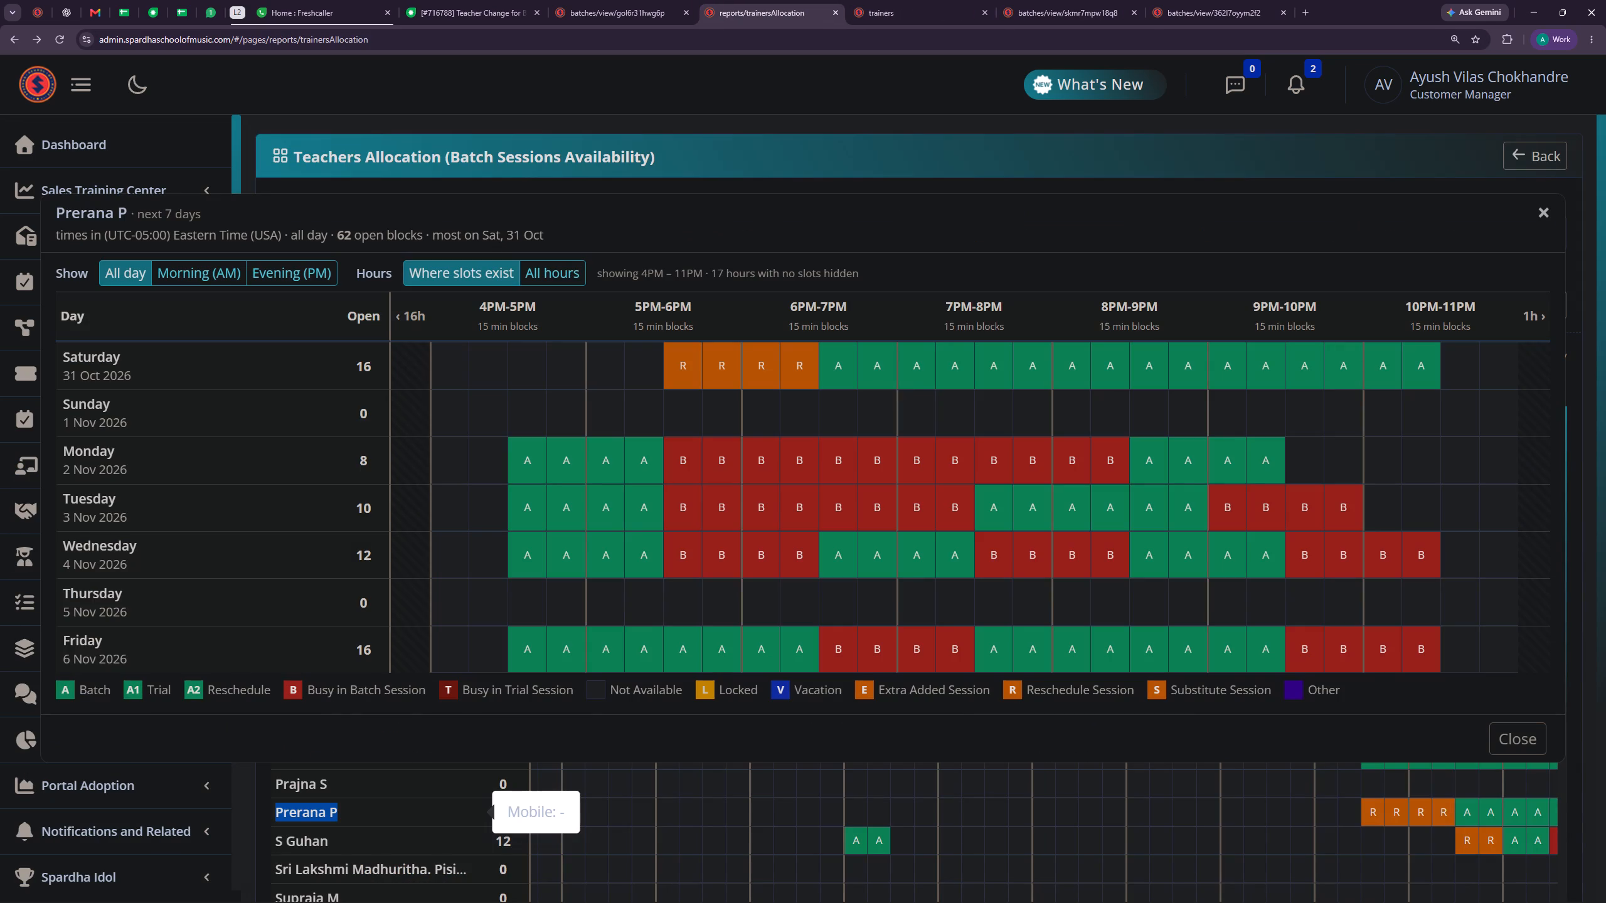
click(1540, 213)
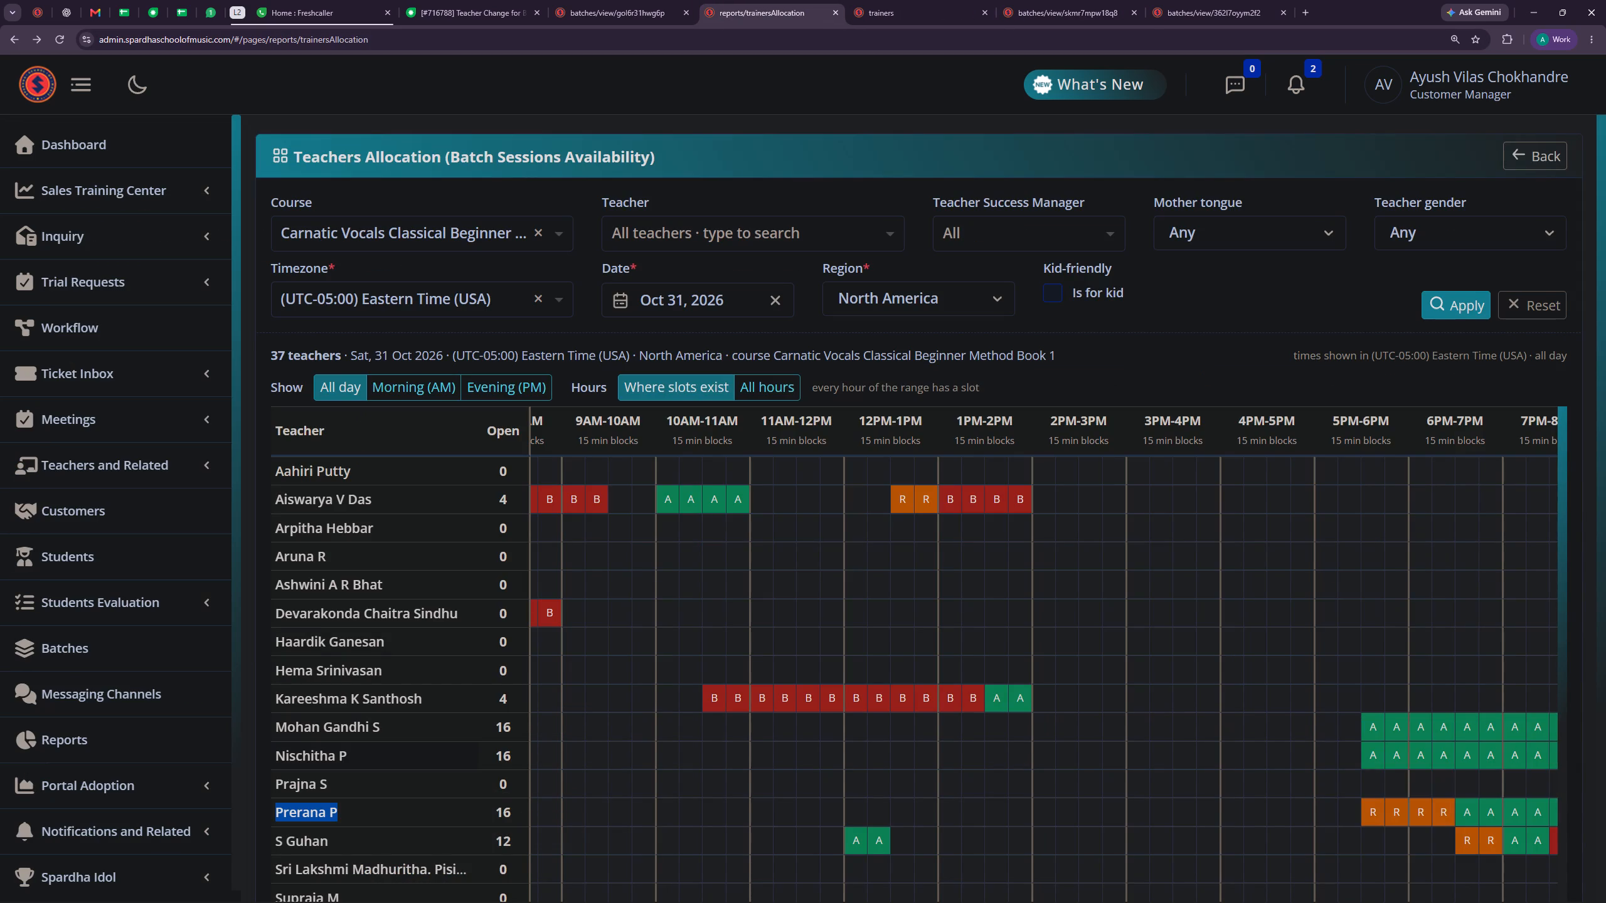
drag(351, 757, 279, 766)
key(ctrl+c)
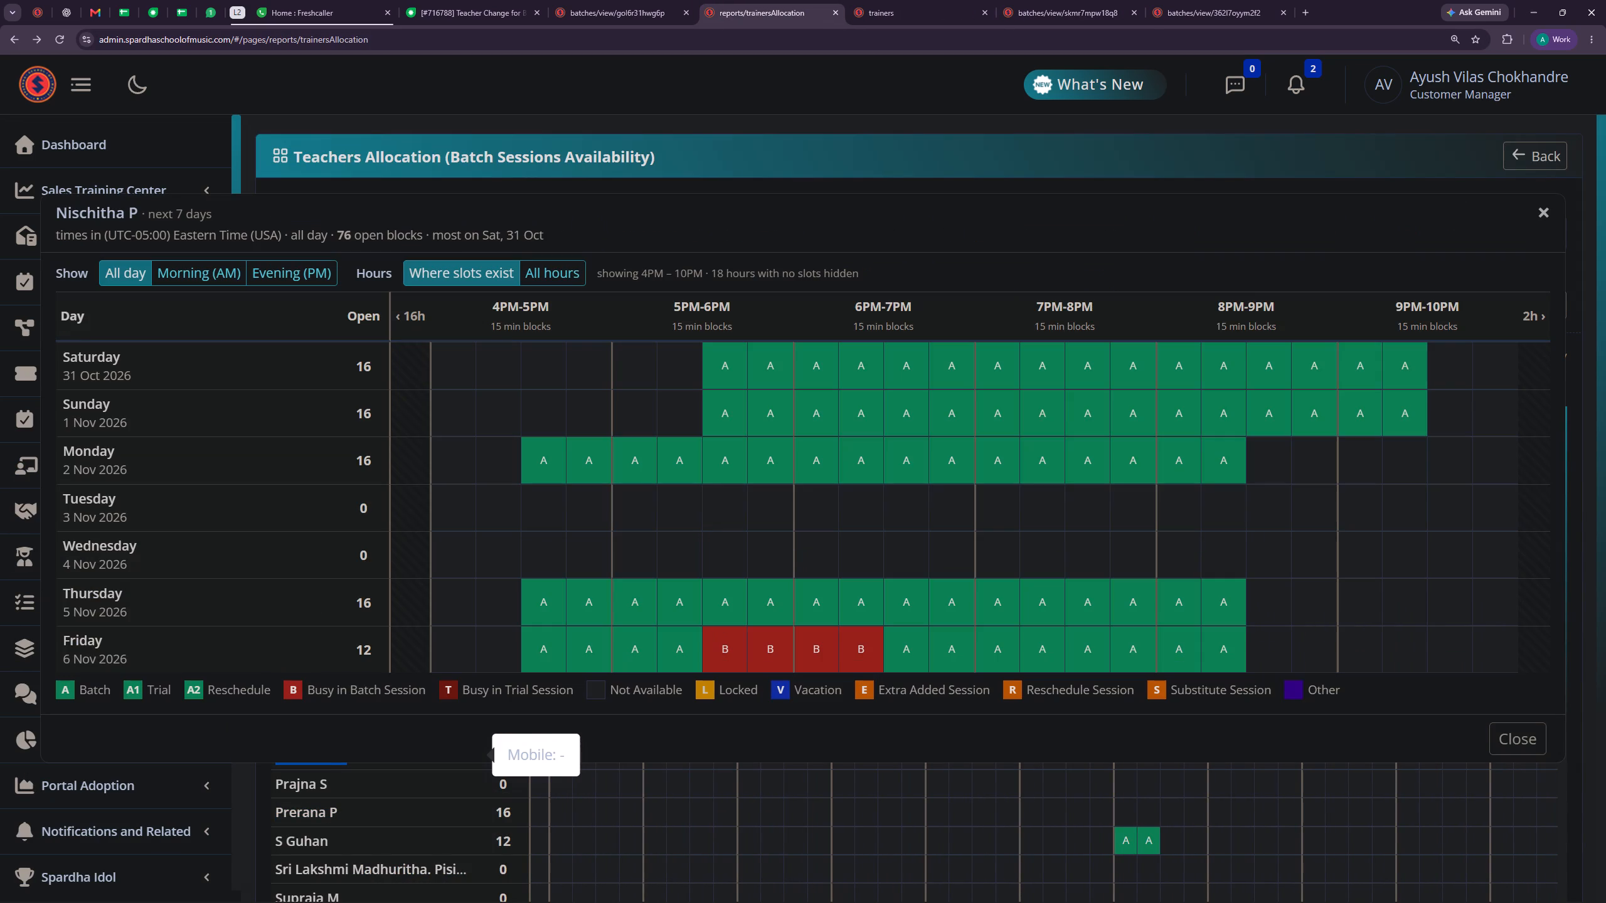
click(912, 0)
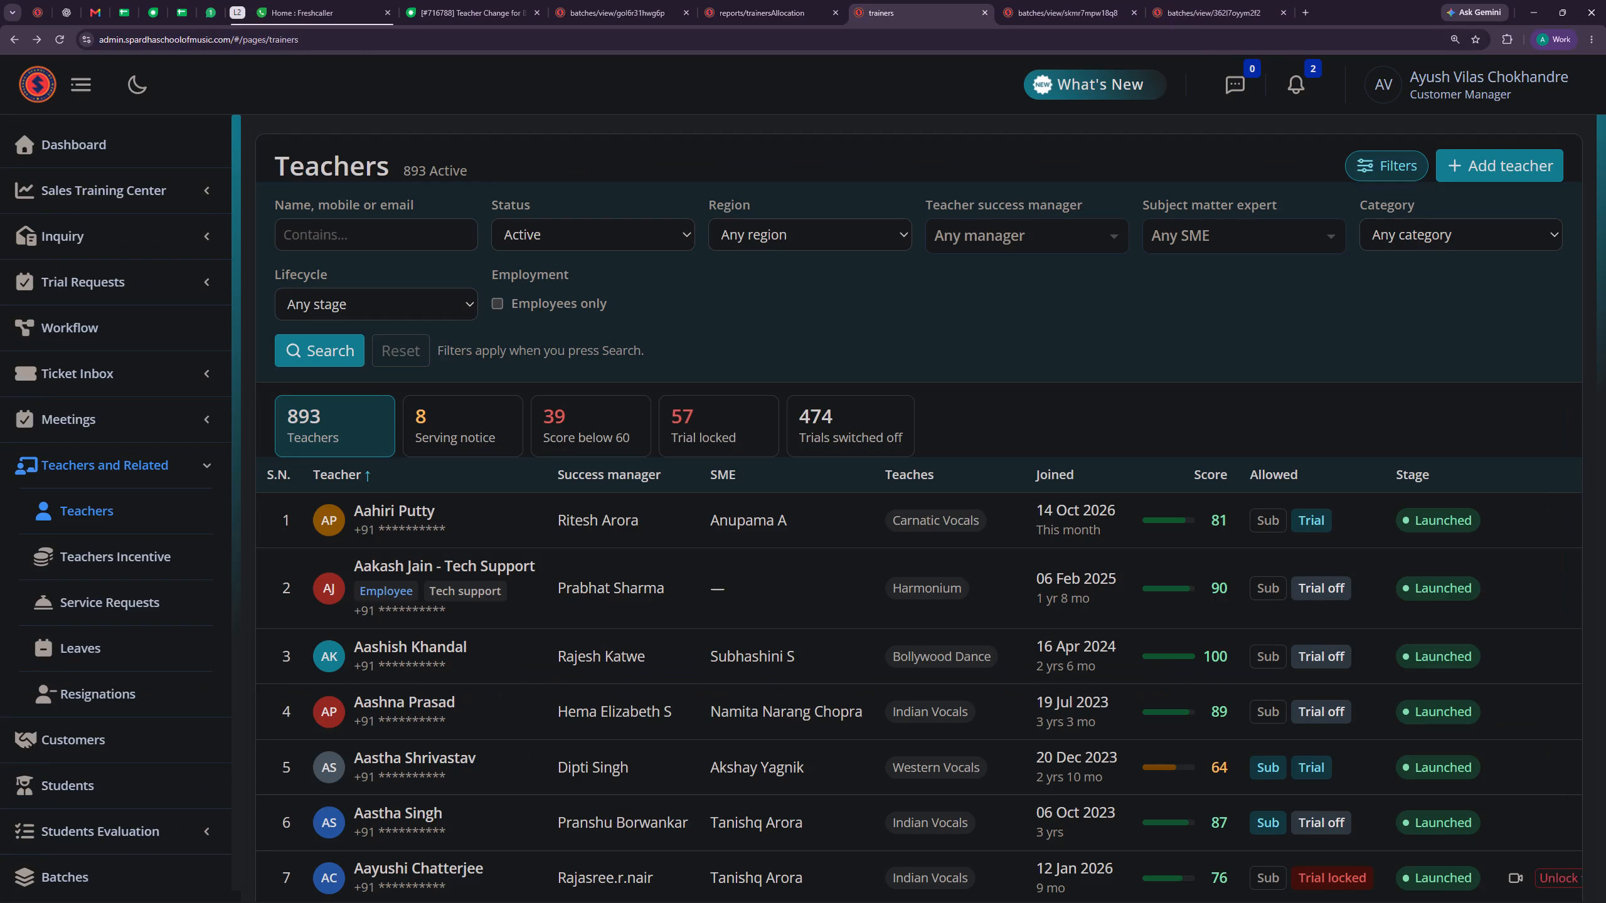
click(371, 227)
key(ctrl+v)
click(321, 353)
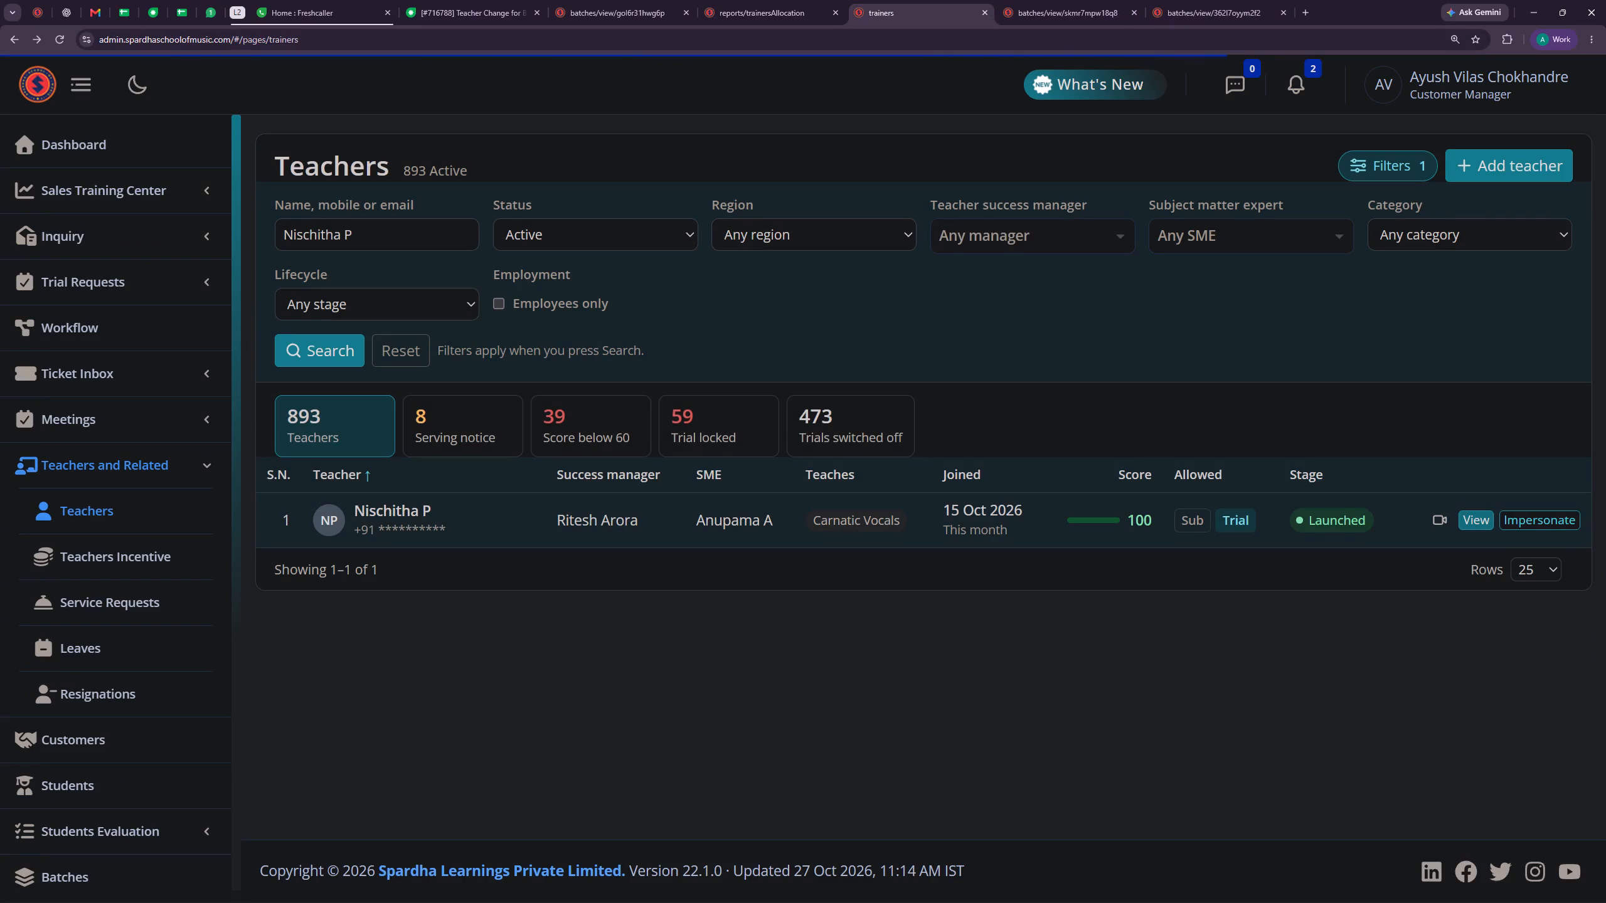
click(1481, 515)
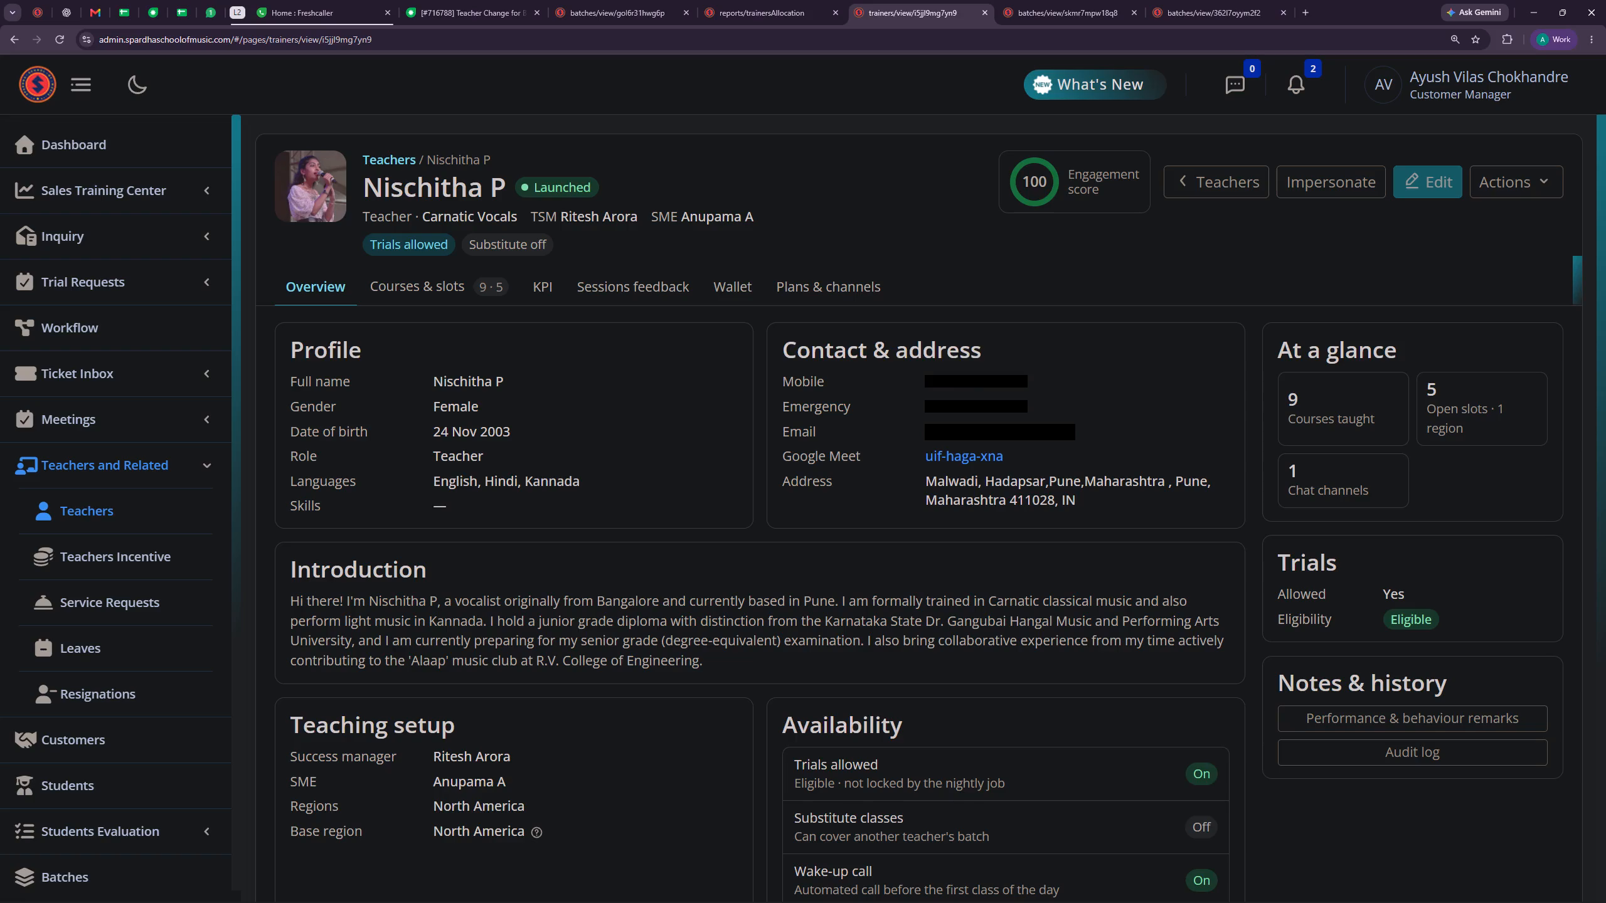
Review Nischitha's seven-day availability in the allocation report and her teacher profile, including whether it has a profile video.
click(604, 1)
click(729, 1)
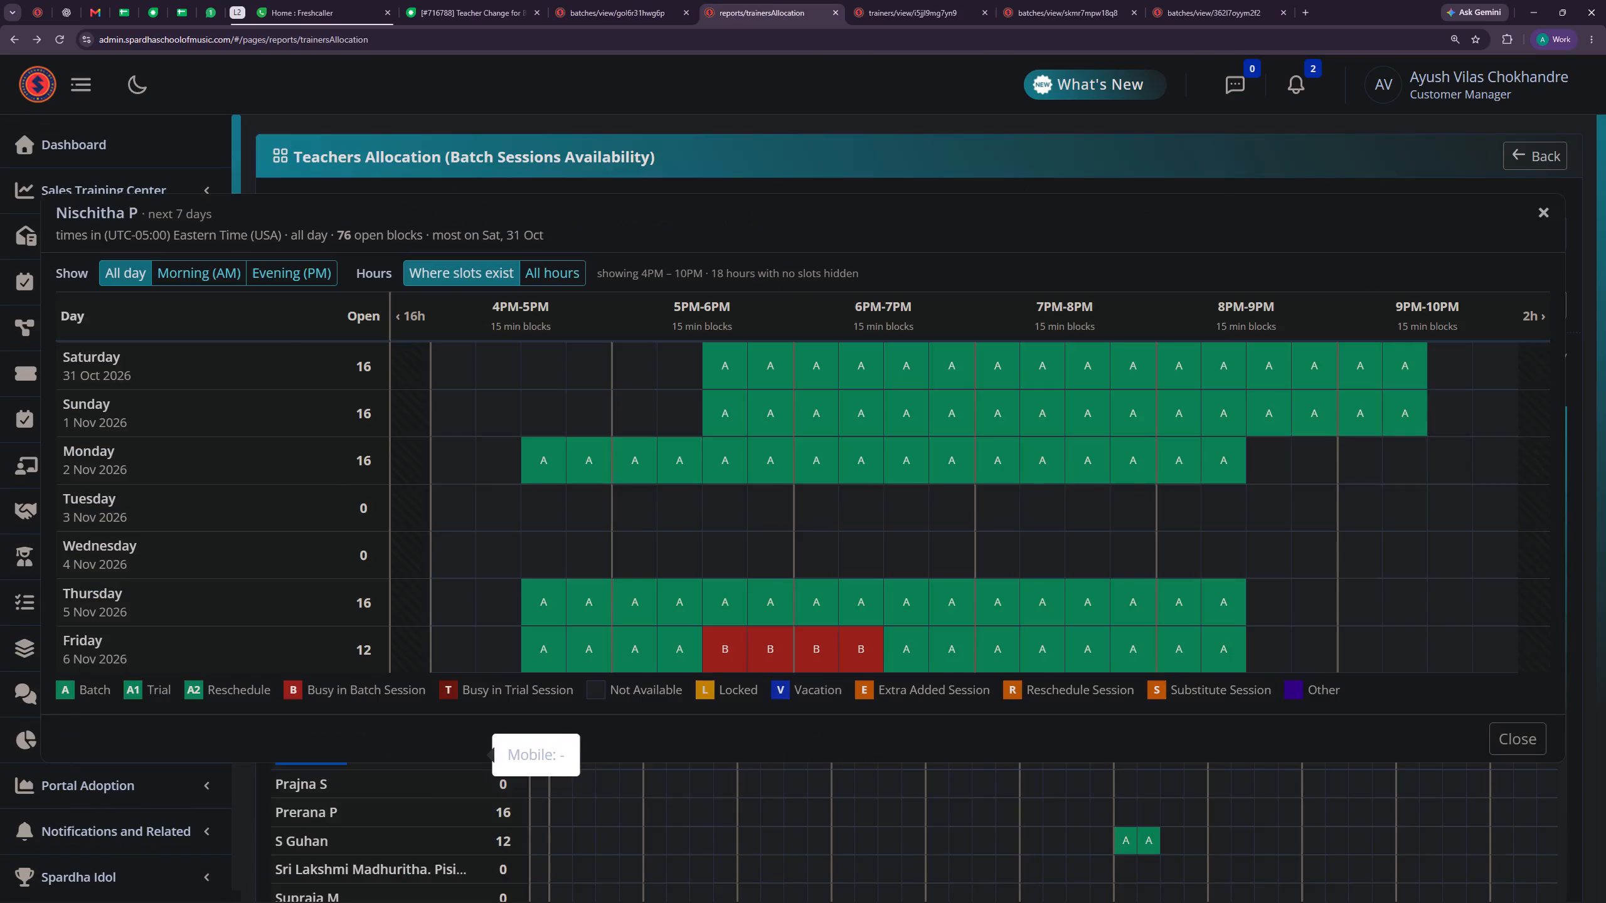
click(881, 1)
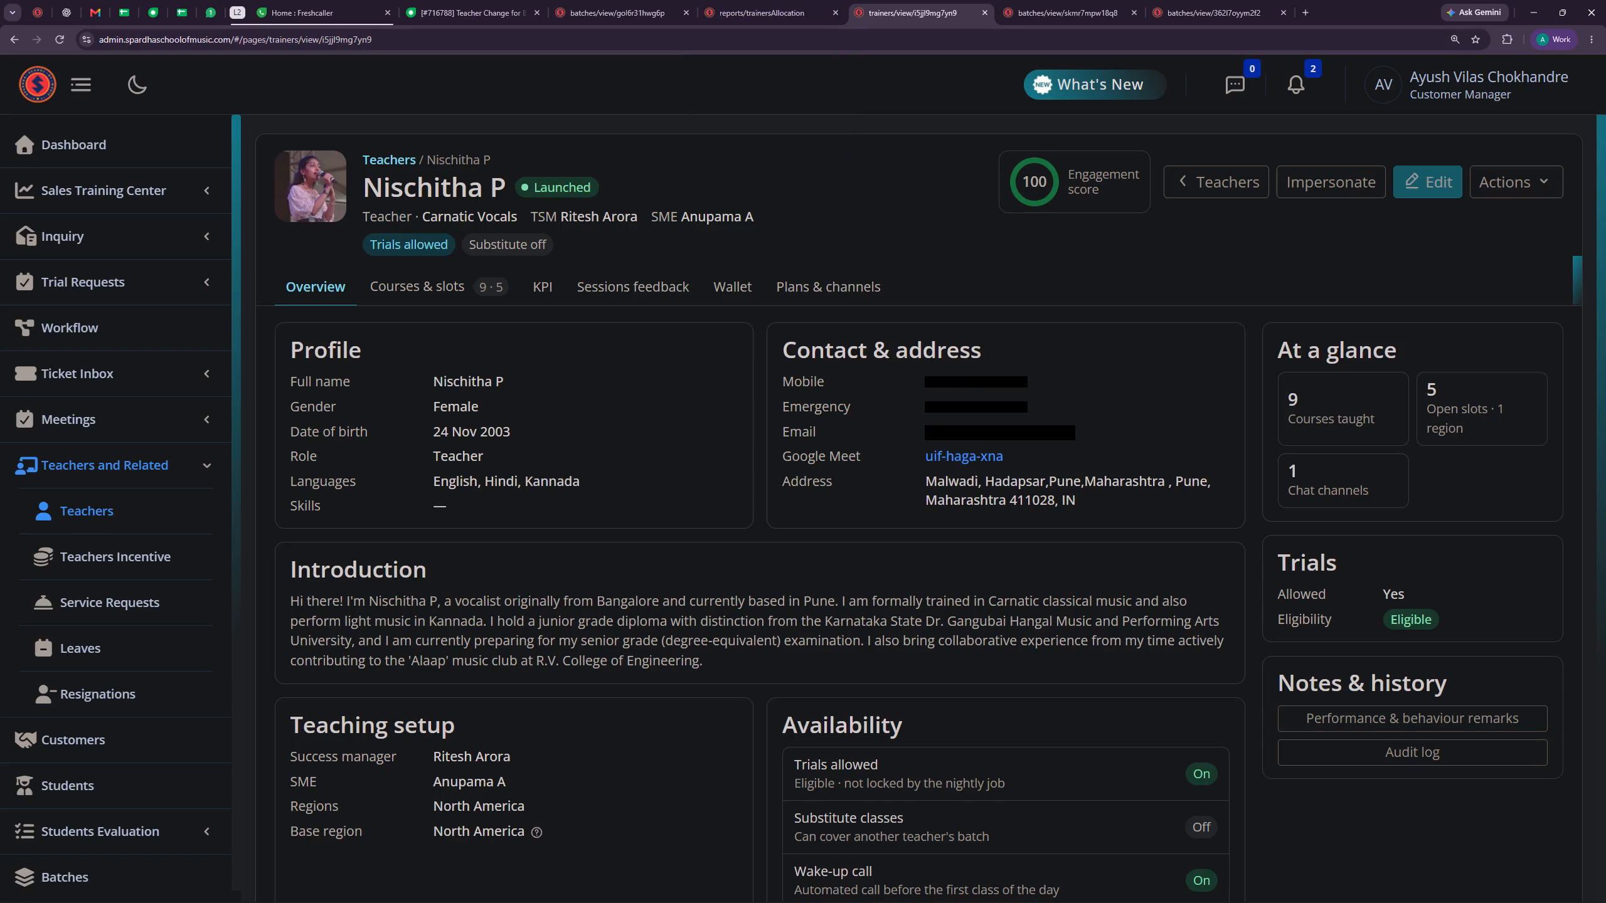
scroll(750, 478, down, 4)
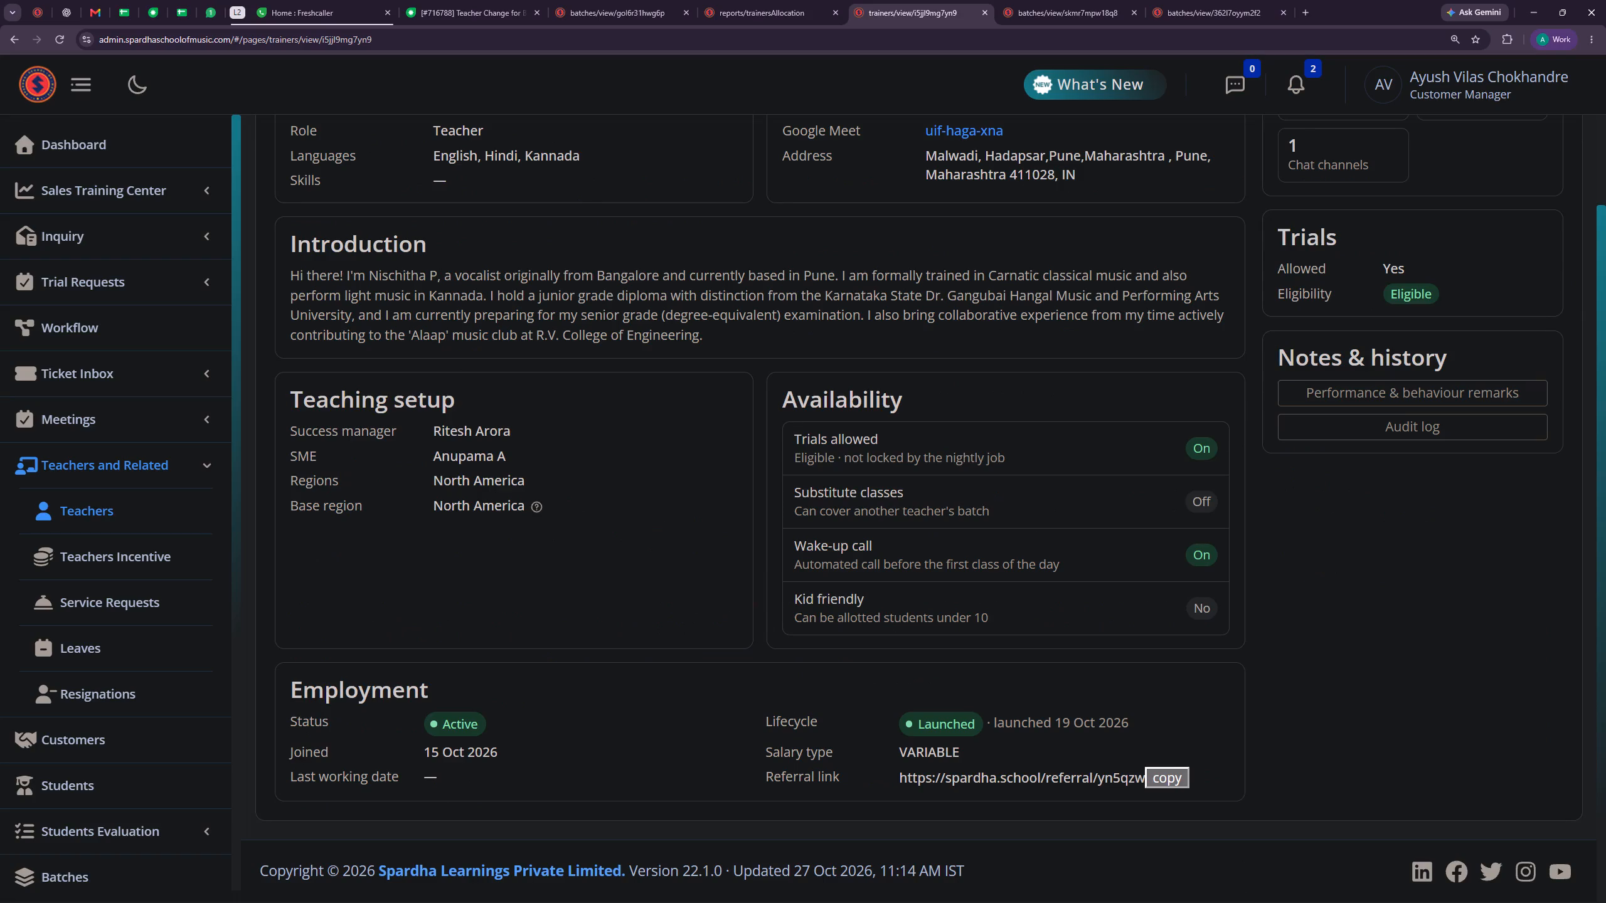
scroll(1229, 549, up, 3)
click(1504, 166)
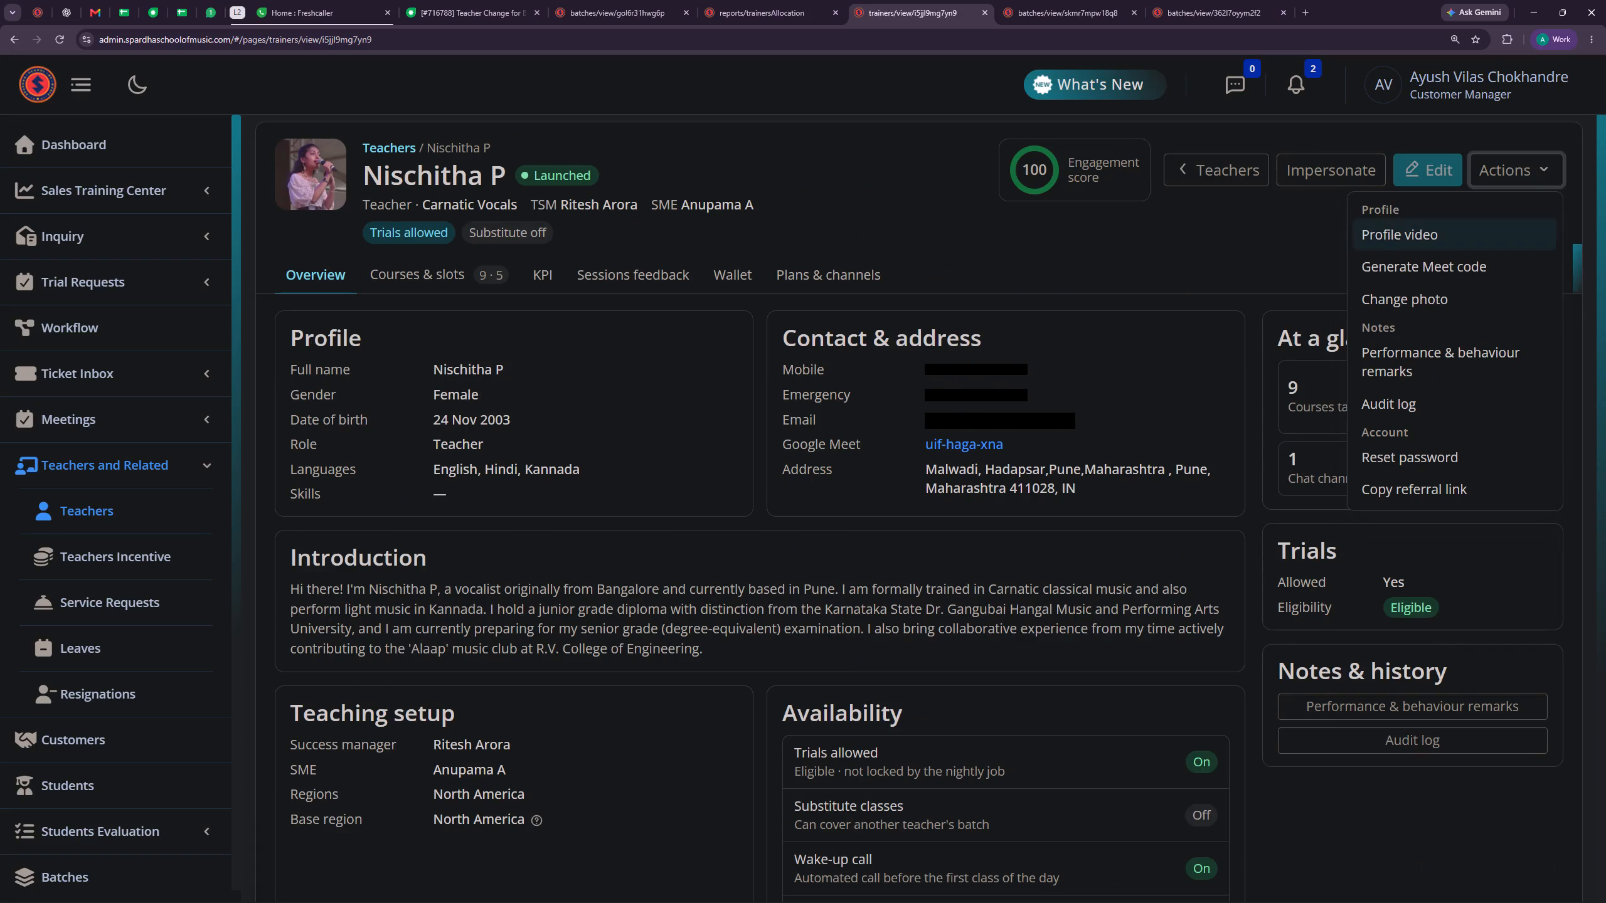
click(1002, 263)
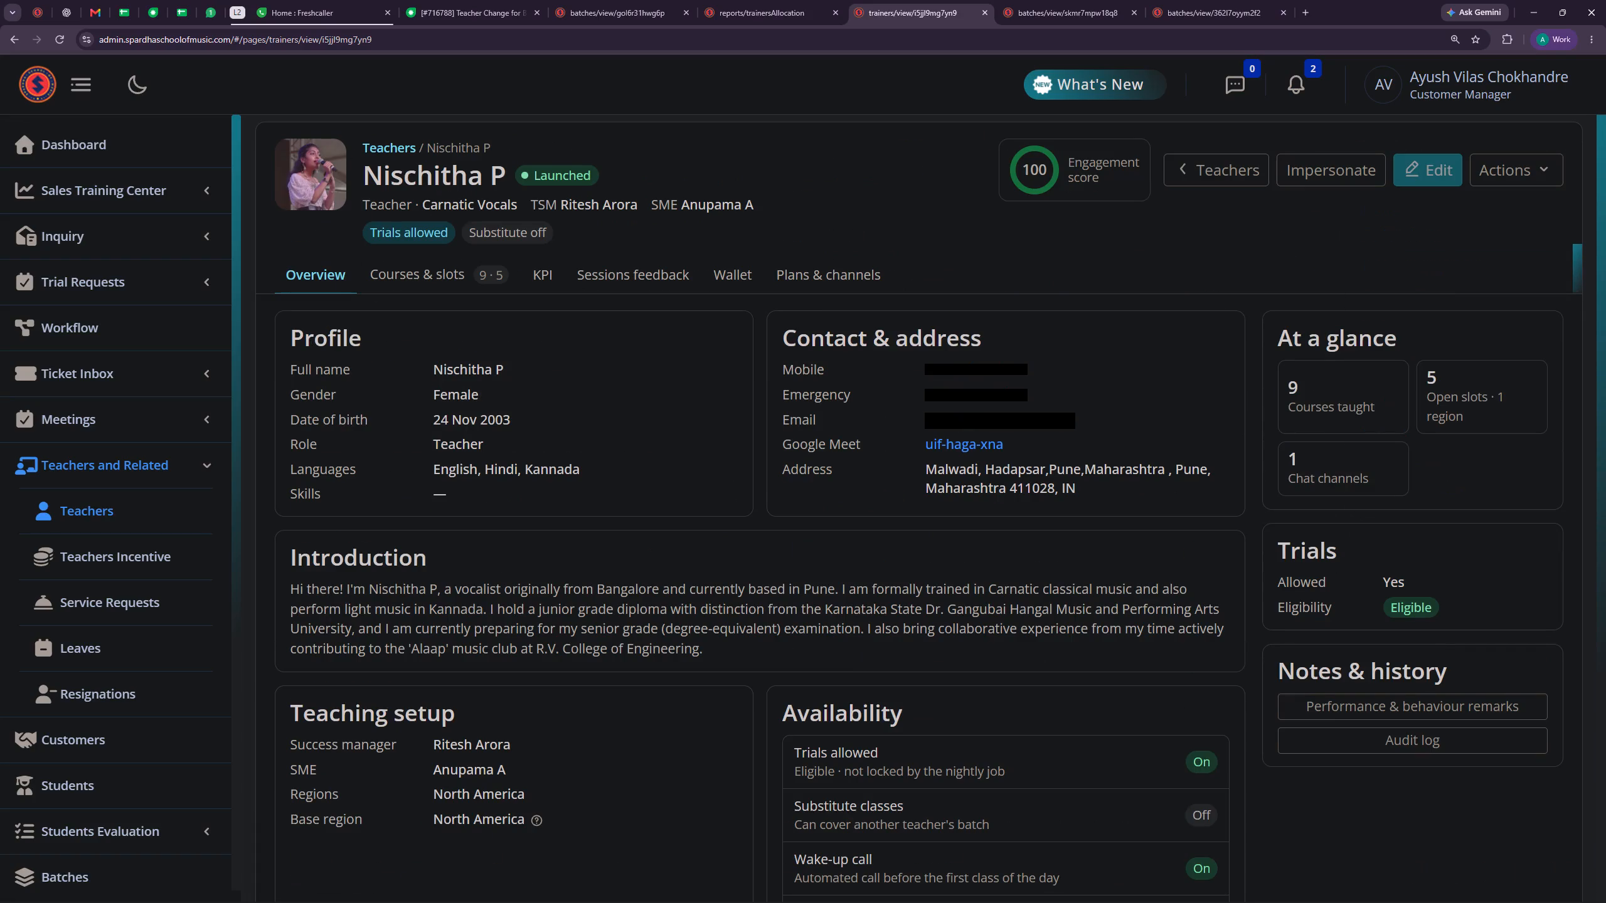
click(1512, 167)
click(1450, 231)
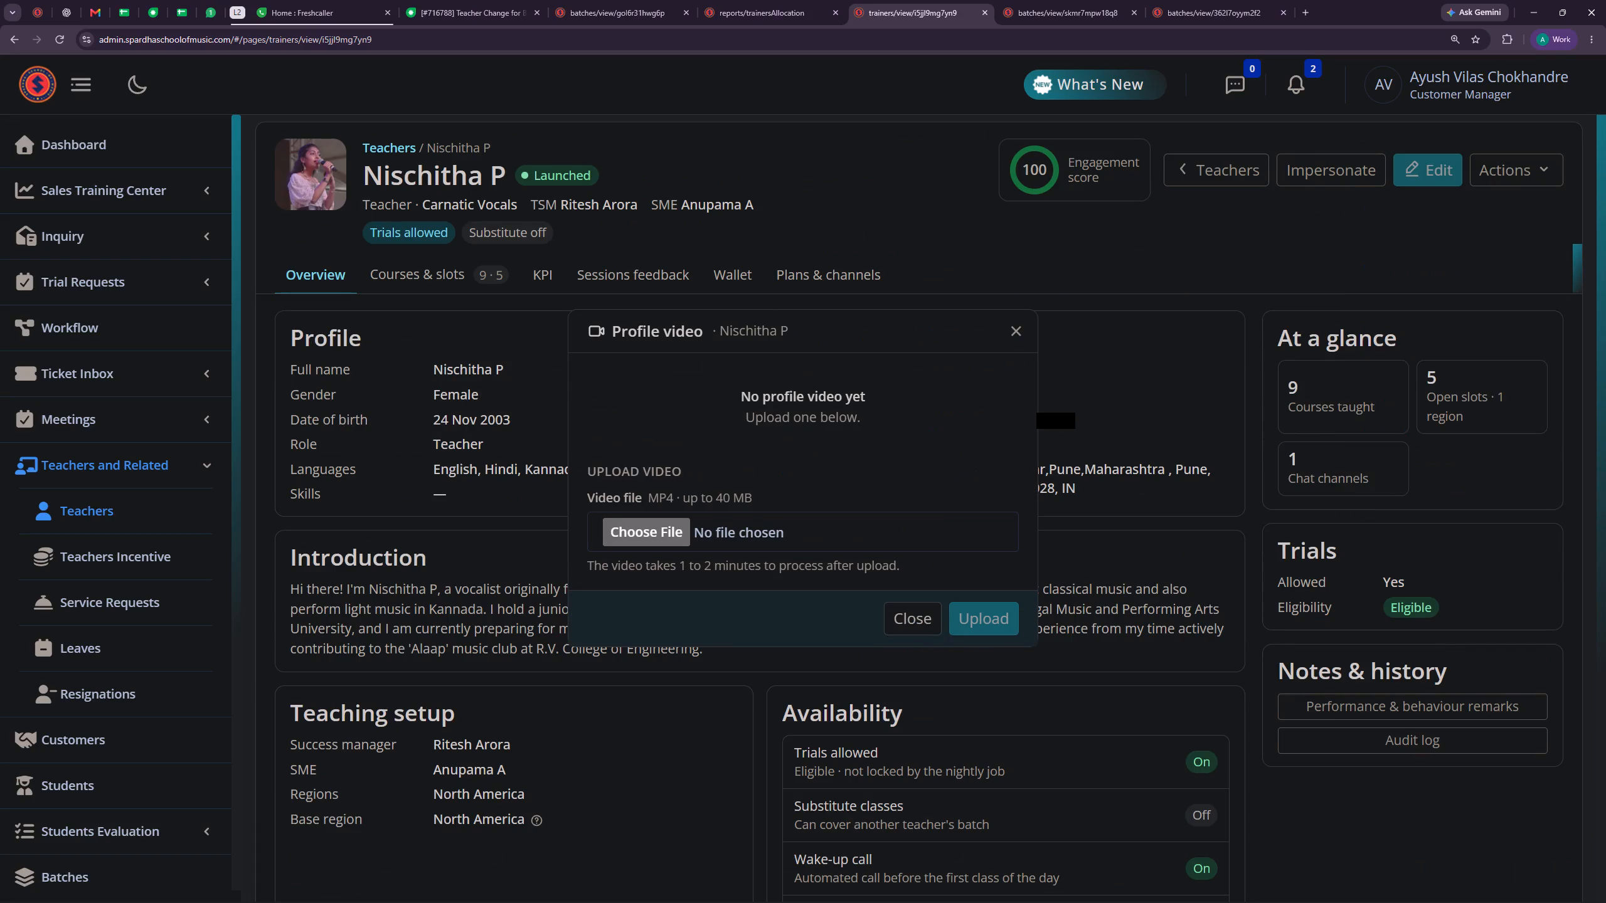
click(1017, 328)
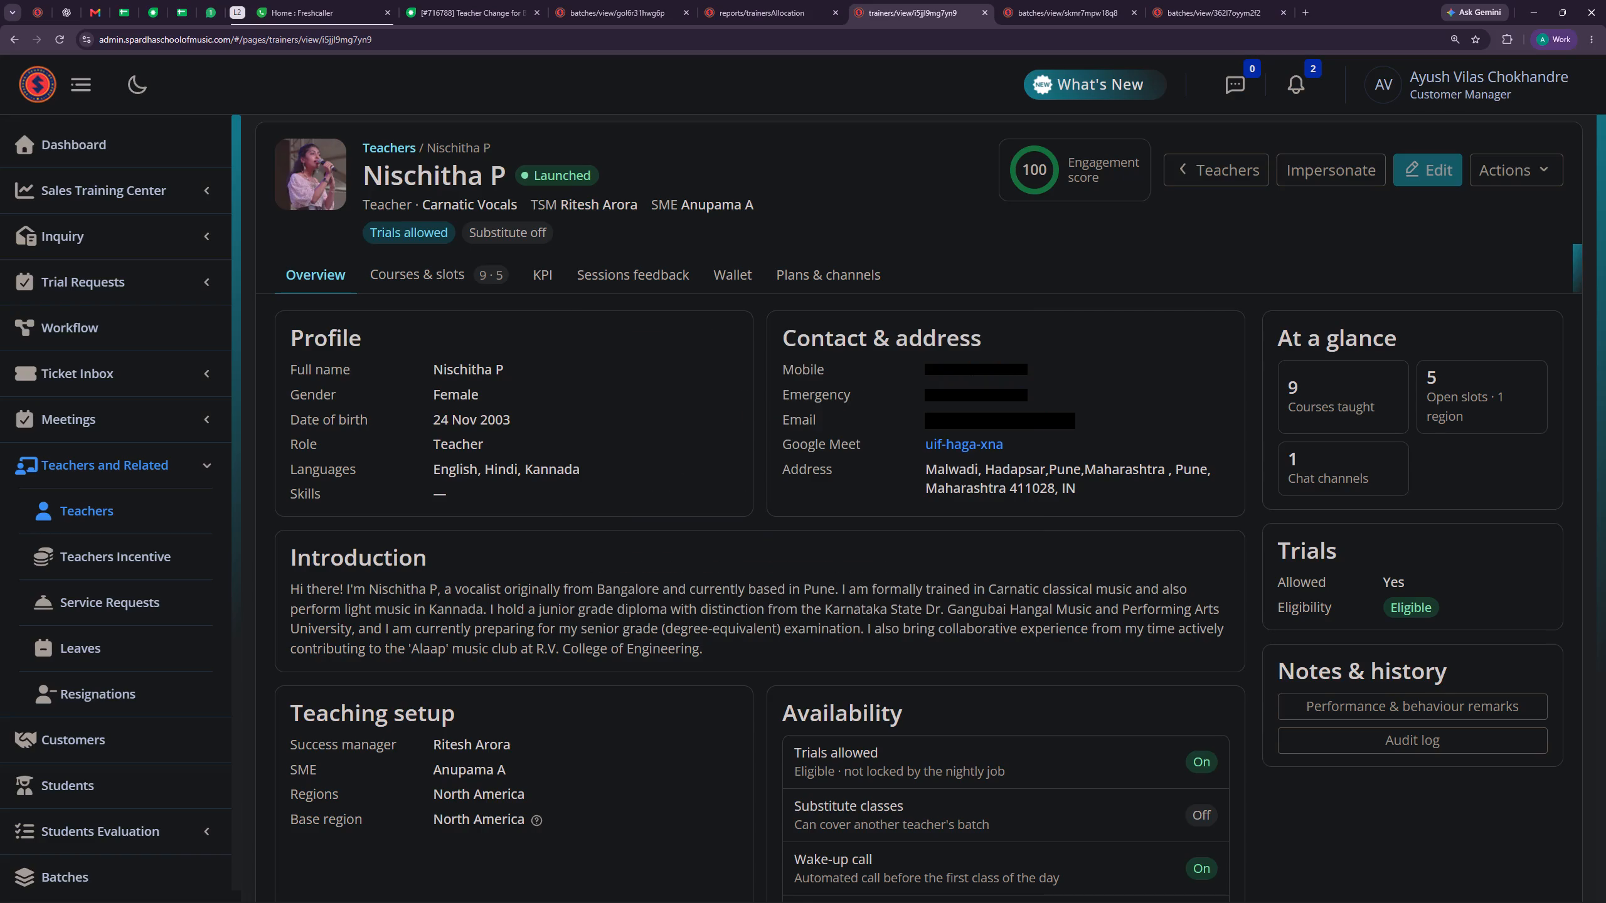
click(755, 3)
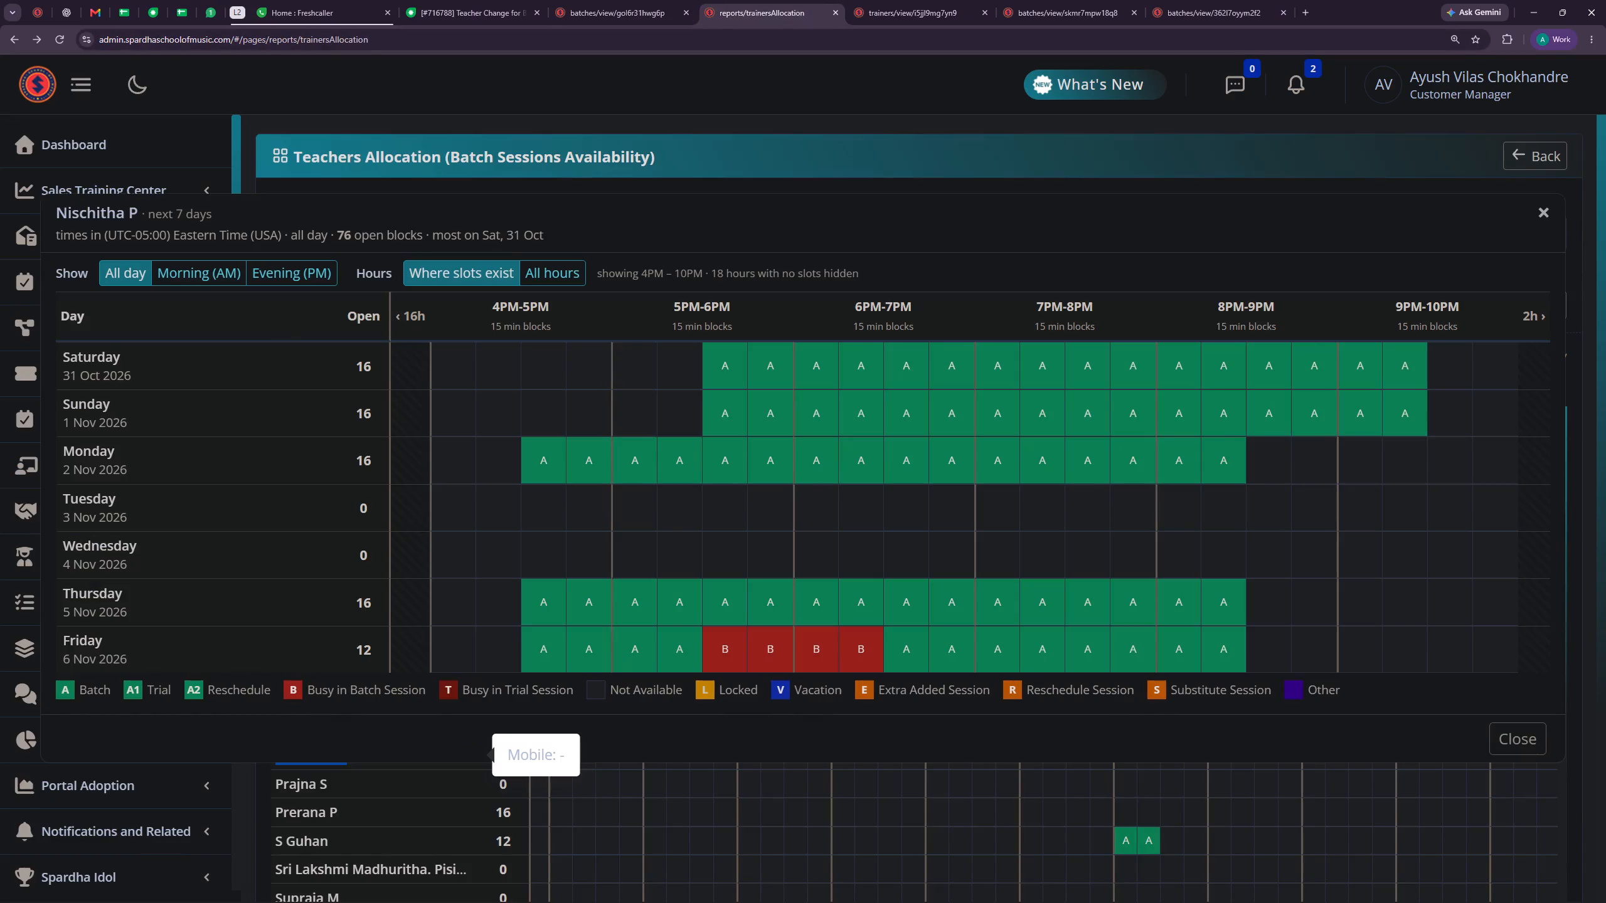
click(619, 0)
click(1433, 183)
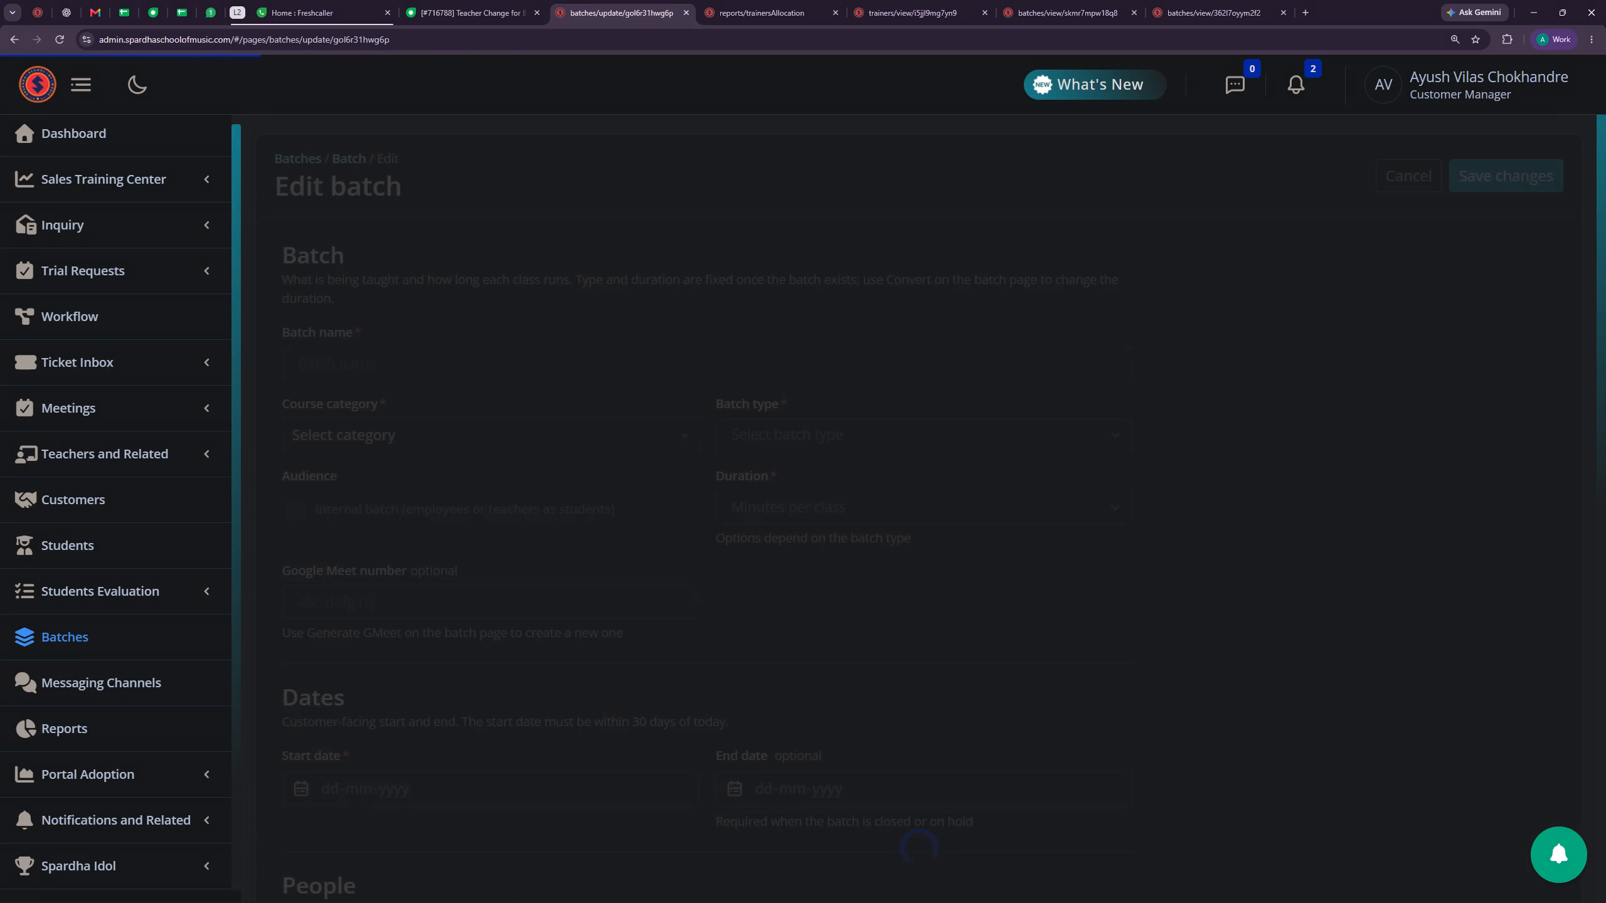
scroll(632, 443, down, 7)
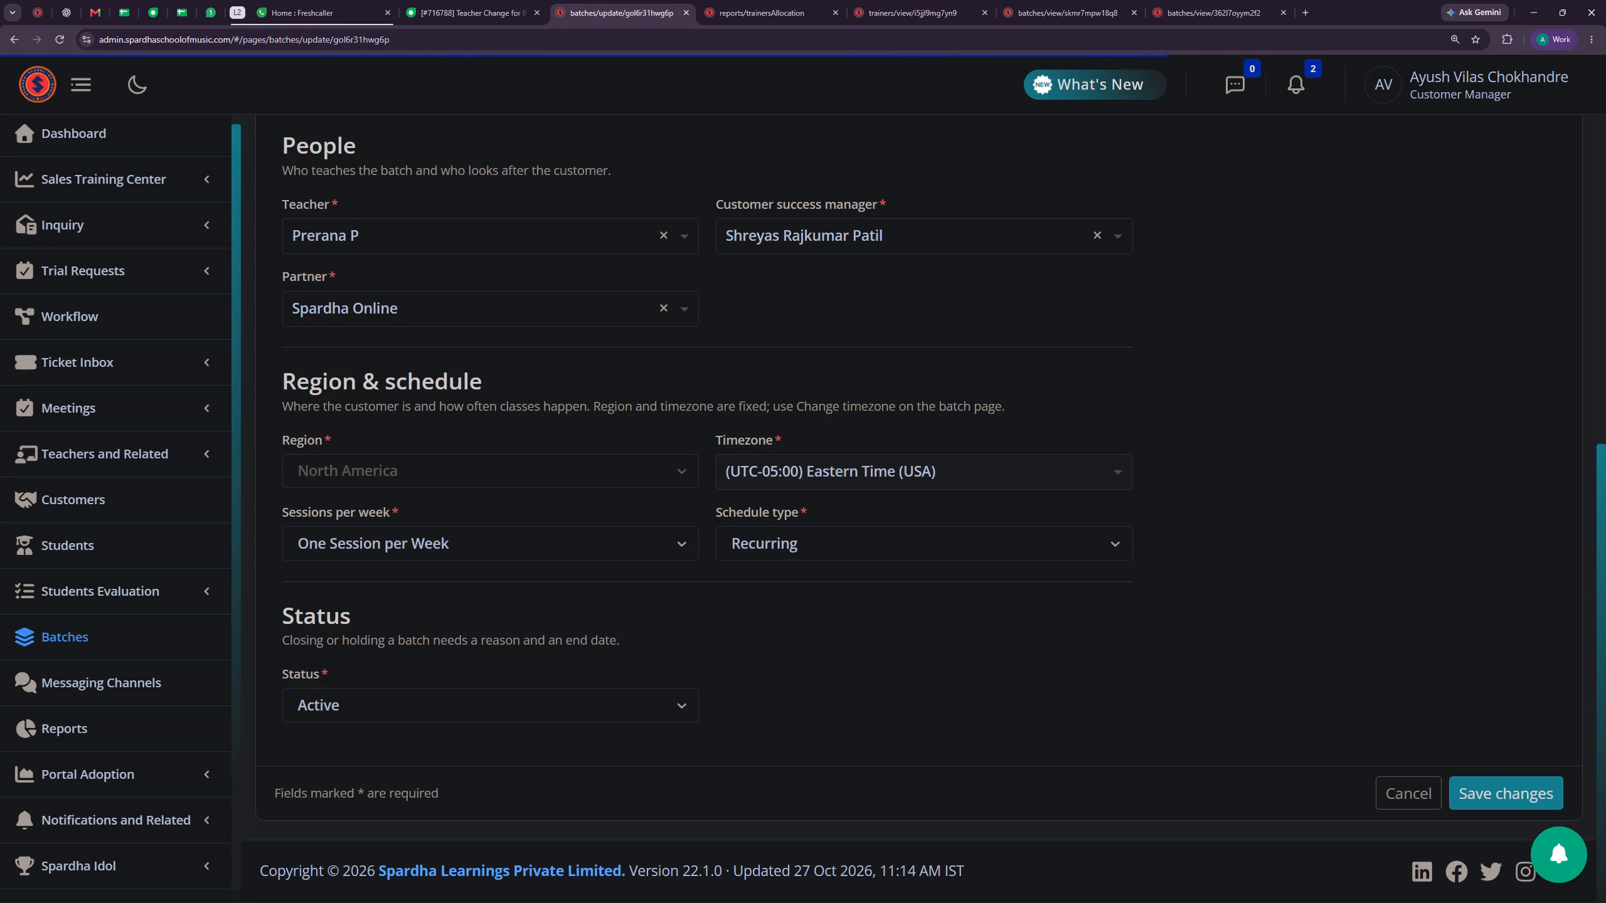
click(661, 235)
key(ctrl+v)
click(350, 287)
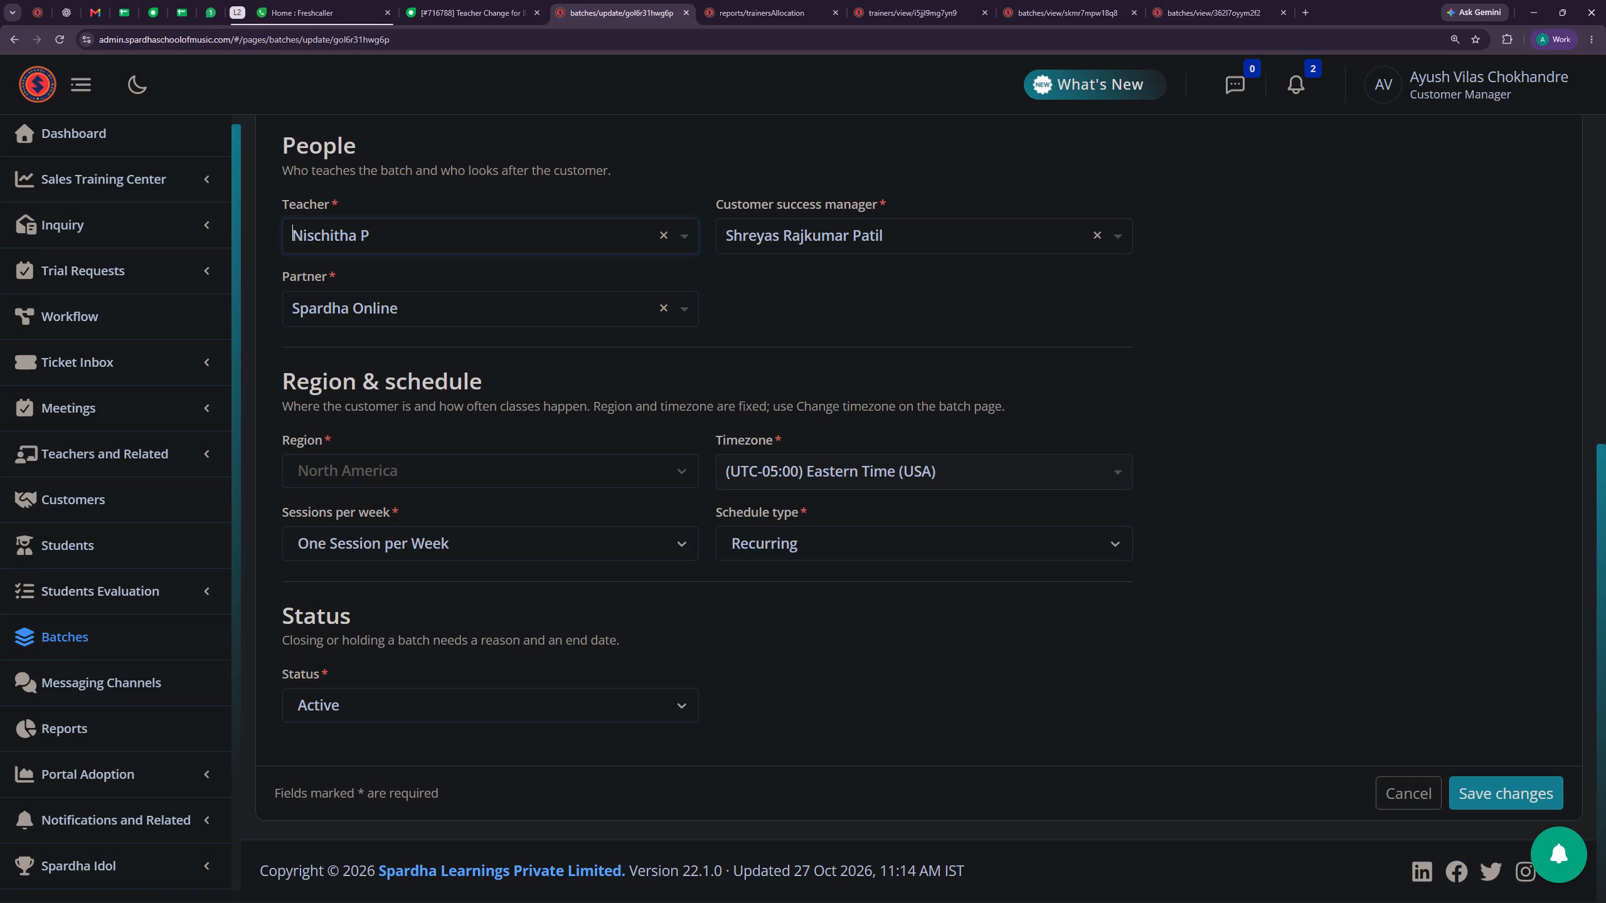
click(1493, 789)
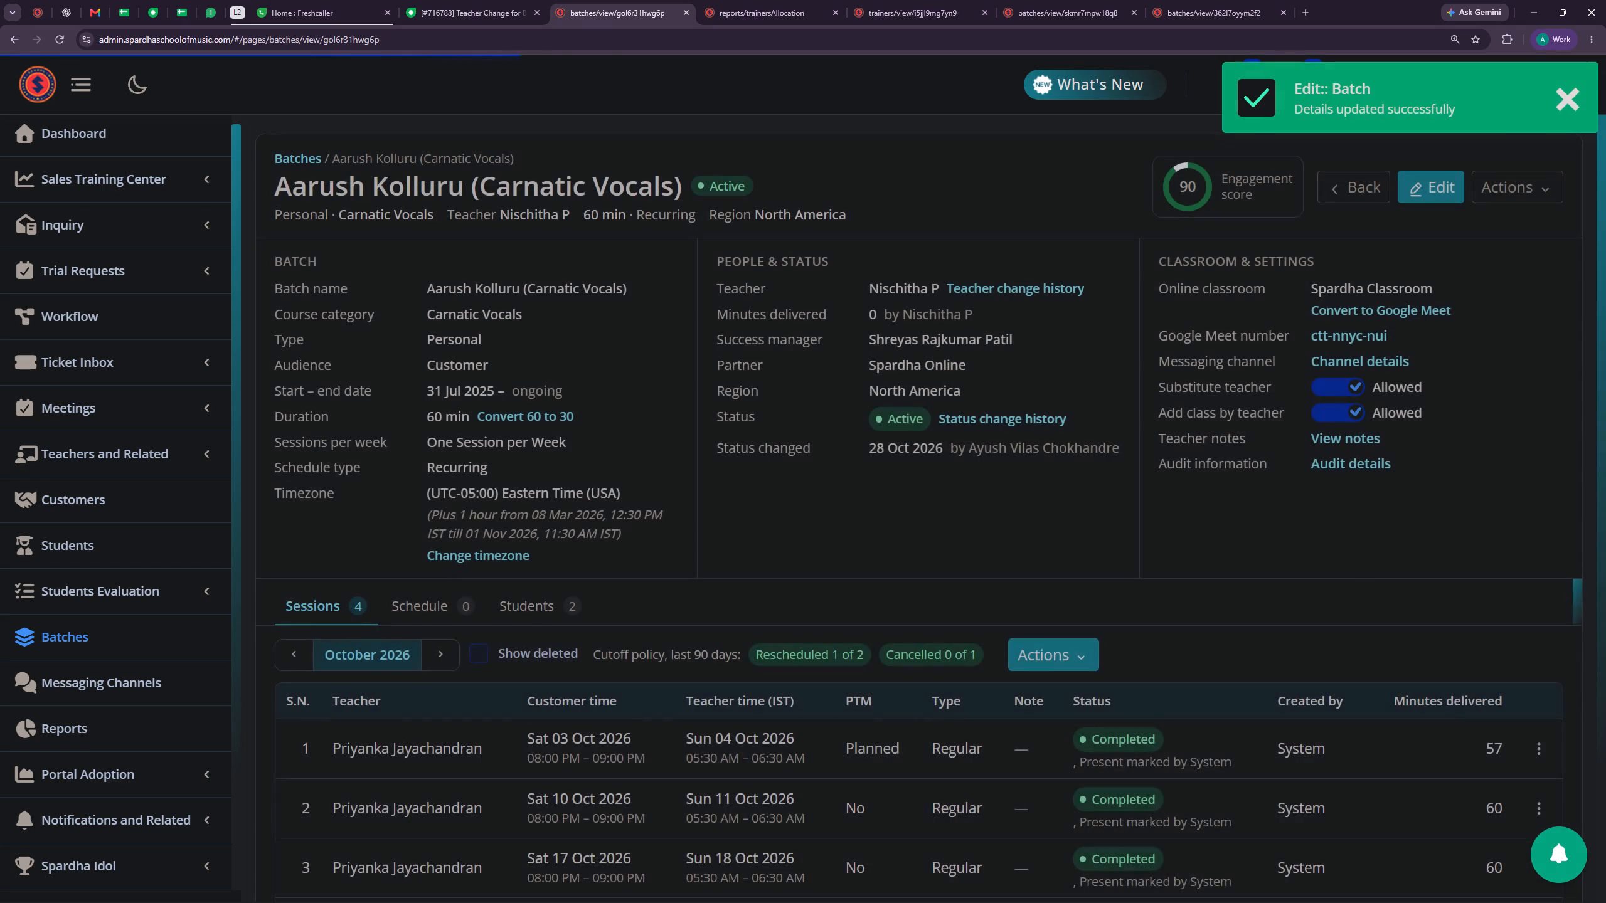
Add a weekly Saturday 08:00 PM schedule to the Carnatic Vocals batch.
click(425, 606)
click(1432, 671)
click(938, 273)
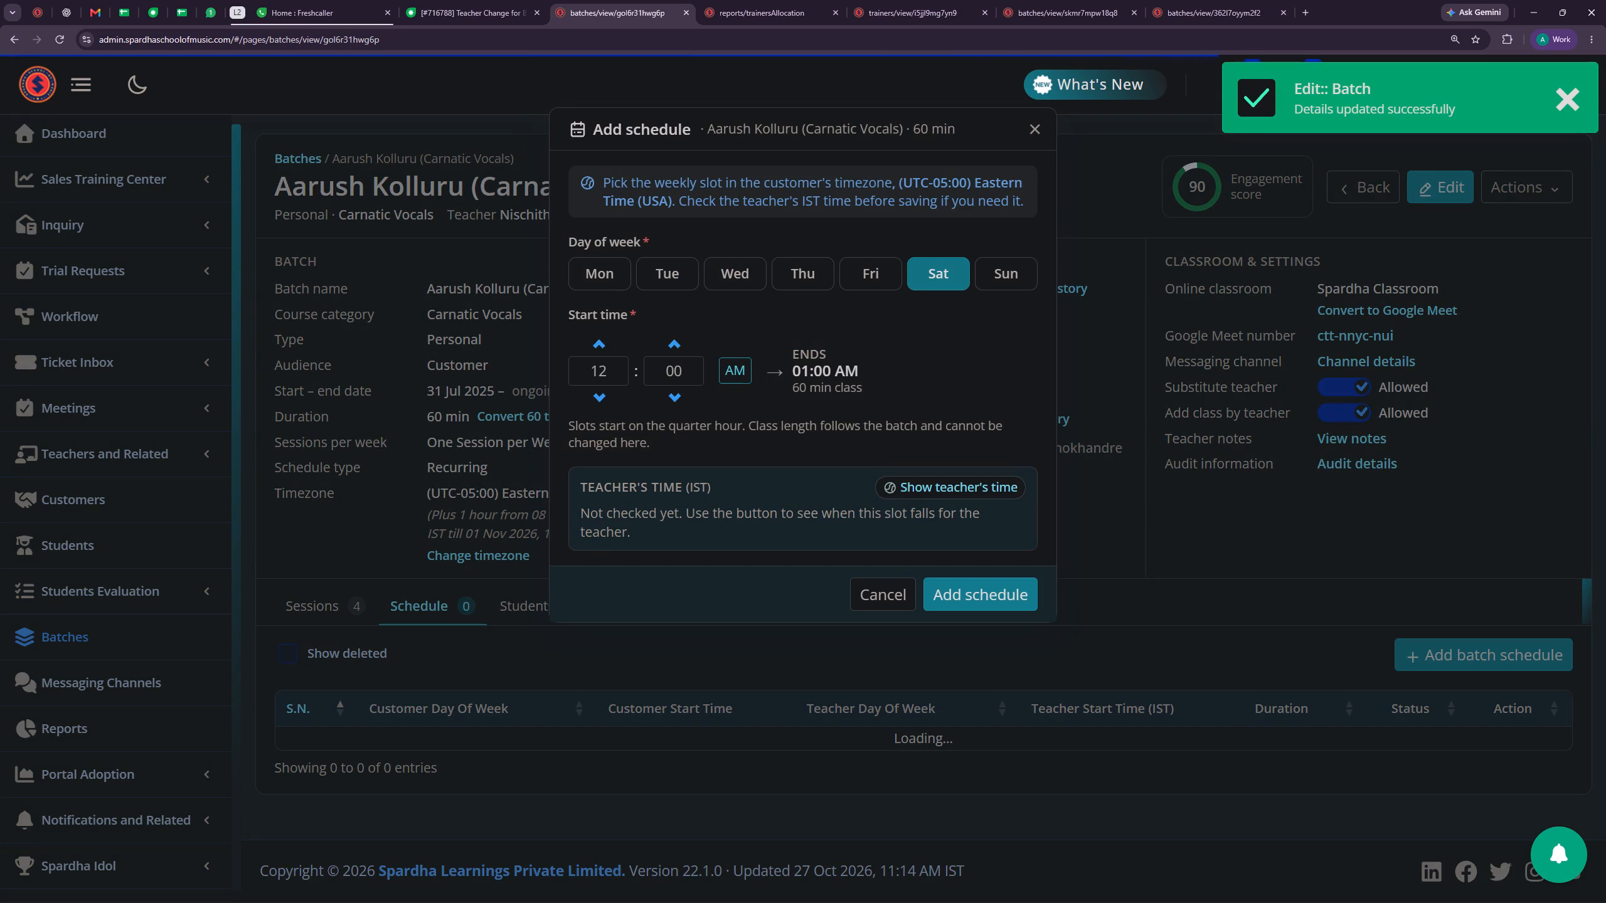
click(593, 338)
drag(593, 338, 600, 346)
triple_click(600, 346)
double_click(600, 345)
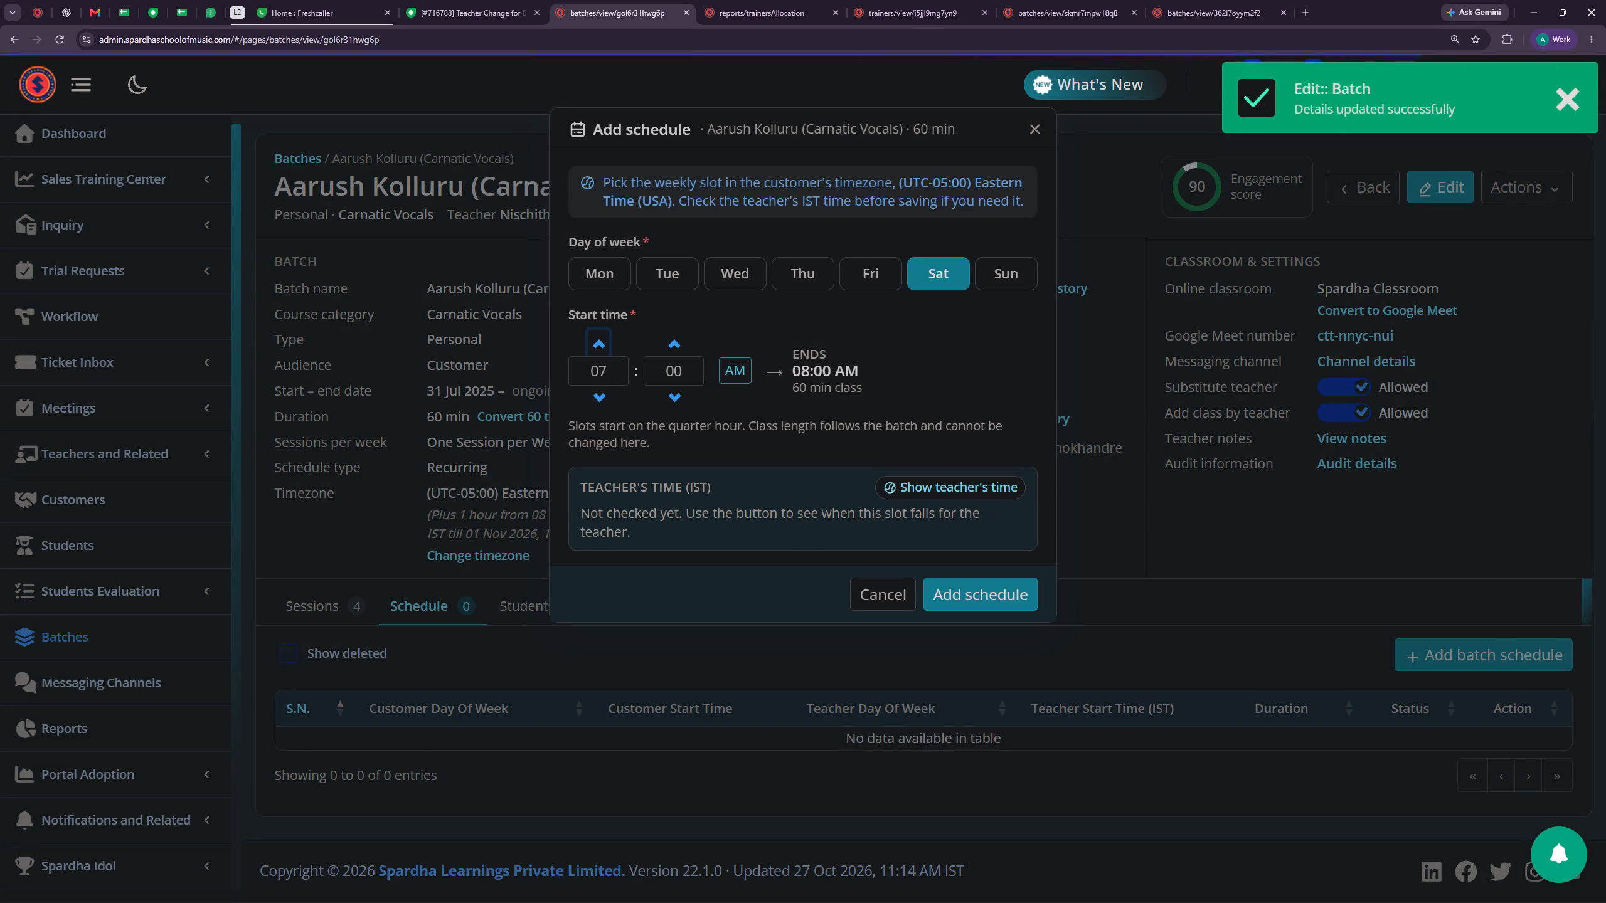
click(604, 334)
click(736, 374)
click(991, 606)
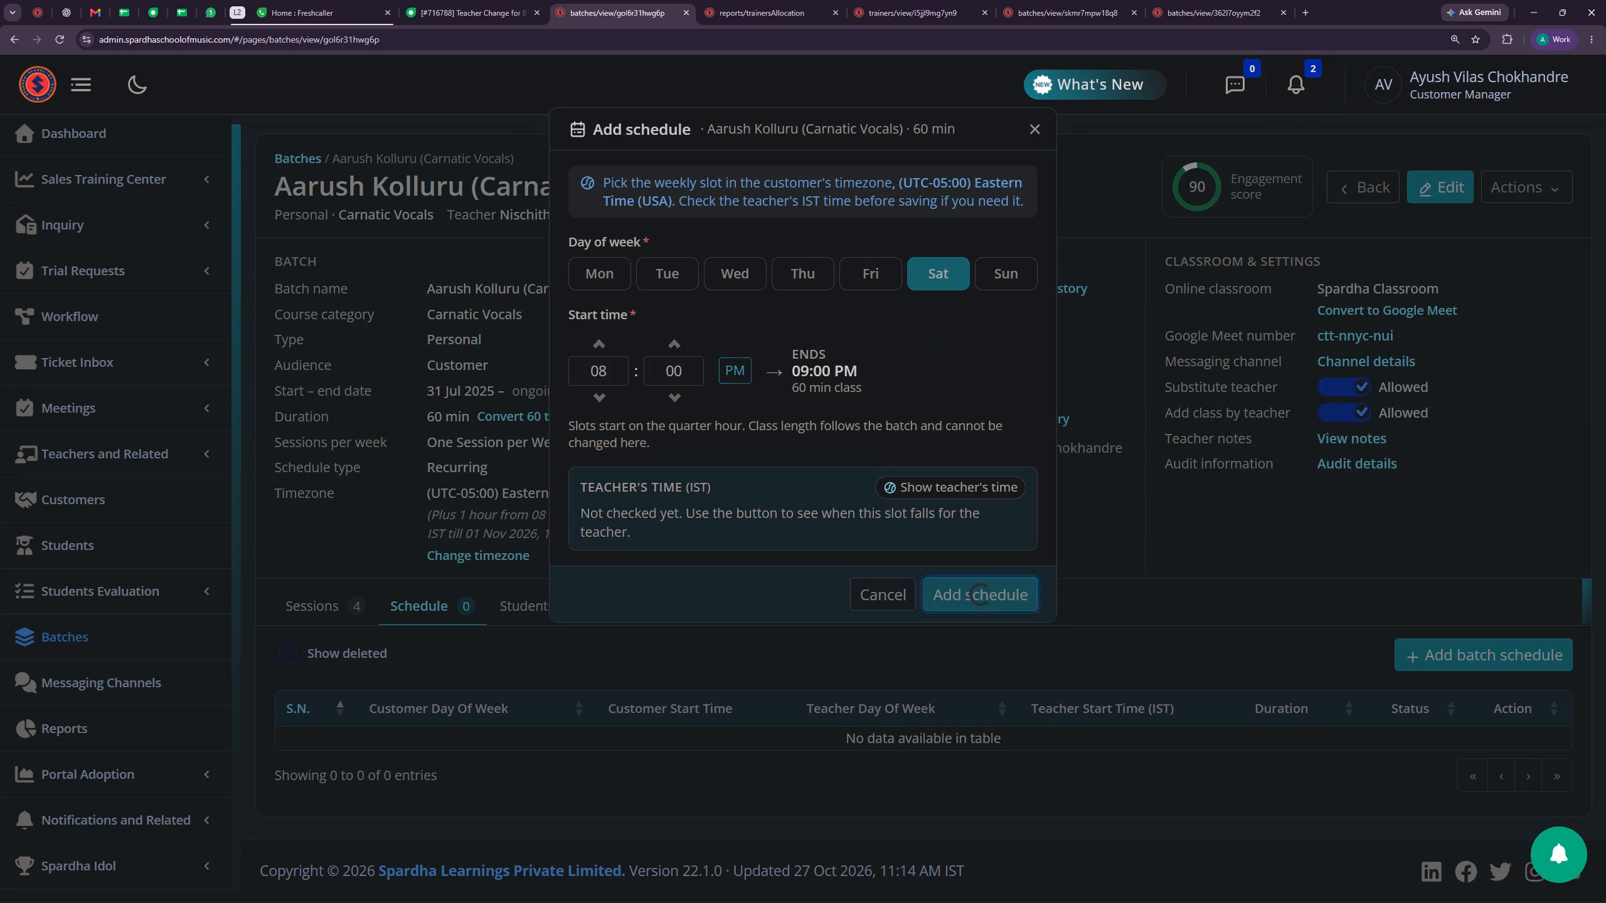
Return to Freshdesk ticket 716788 about the batch's teacher change.
click(486, 0)
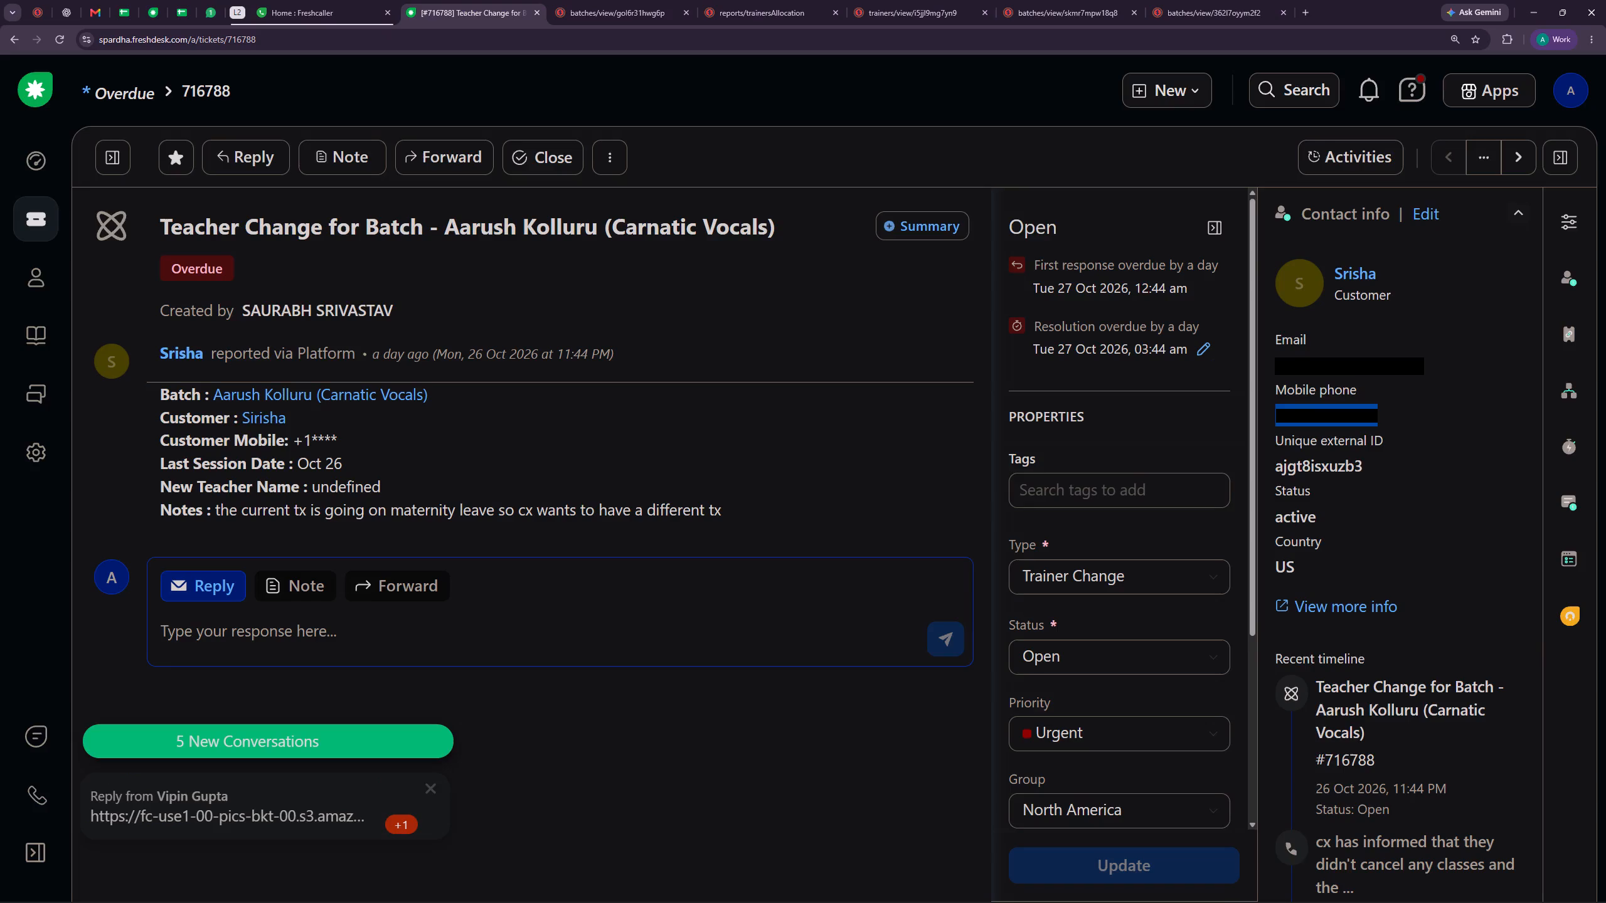
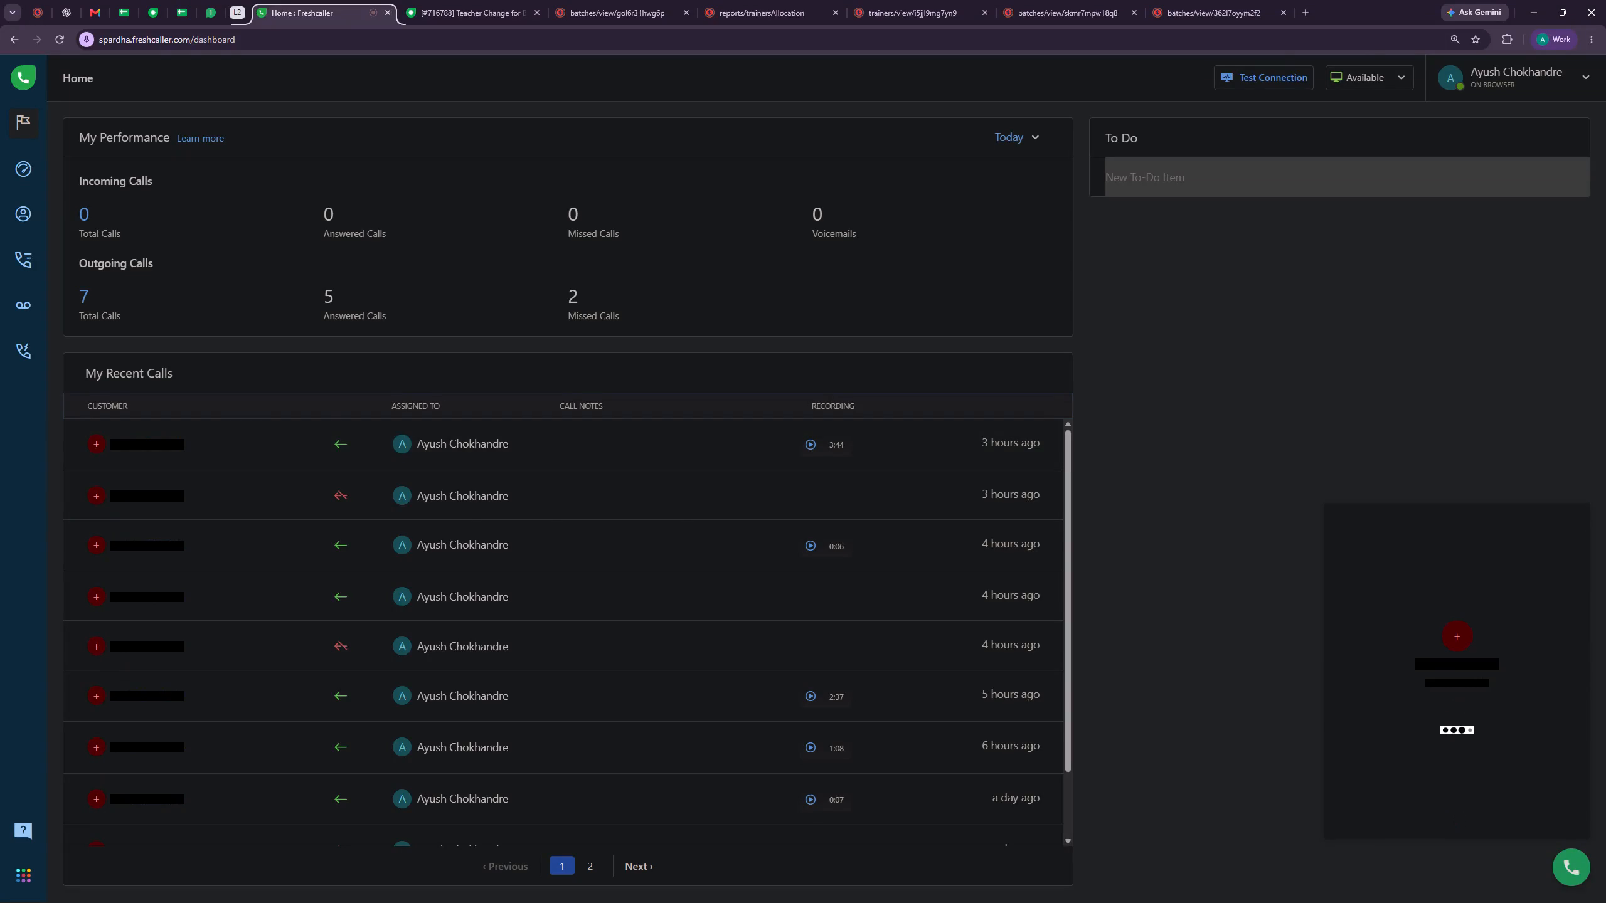
Check the Carnatic Vocals teacher change ticket in Freshdesk during the outgoing customer call, and return to the call in Freshcaller.
click(452, 13)
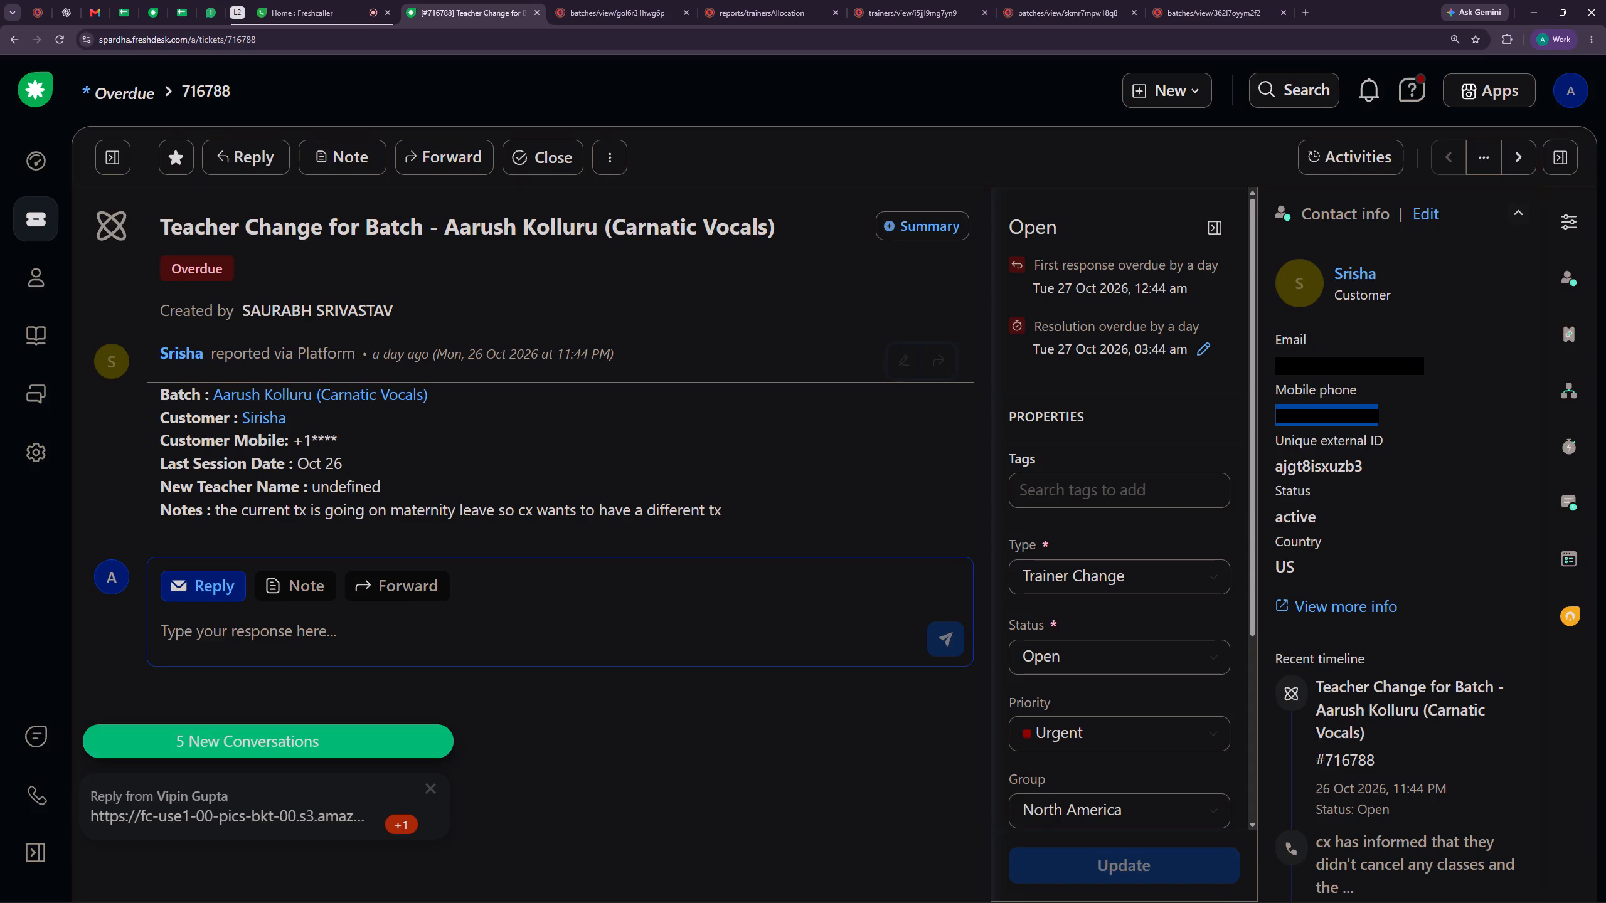
click(339, 0)
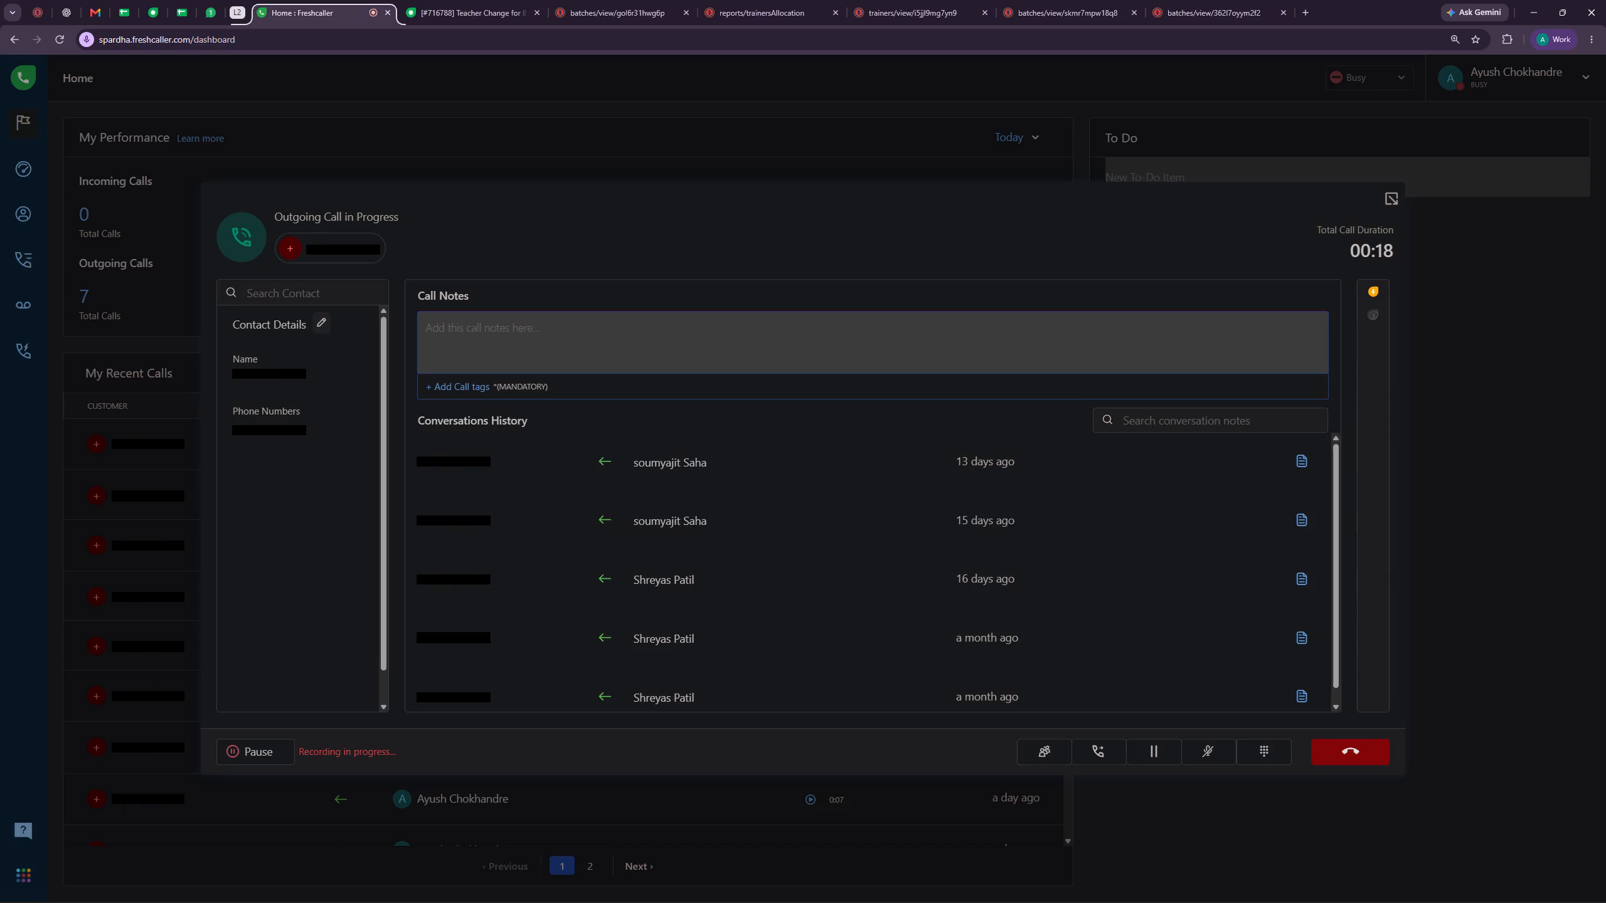
click(472, 16)
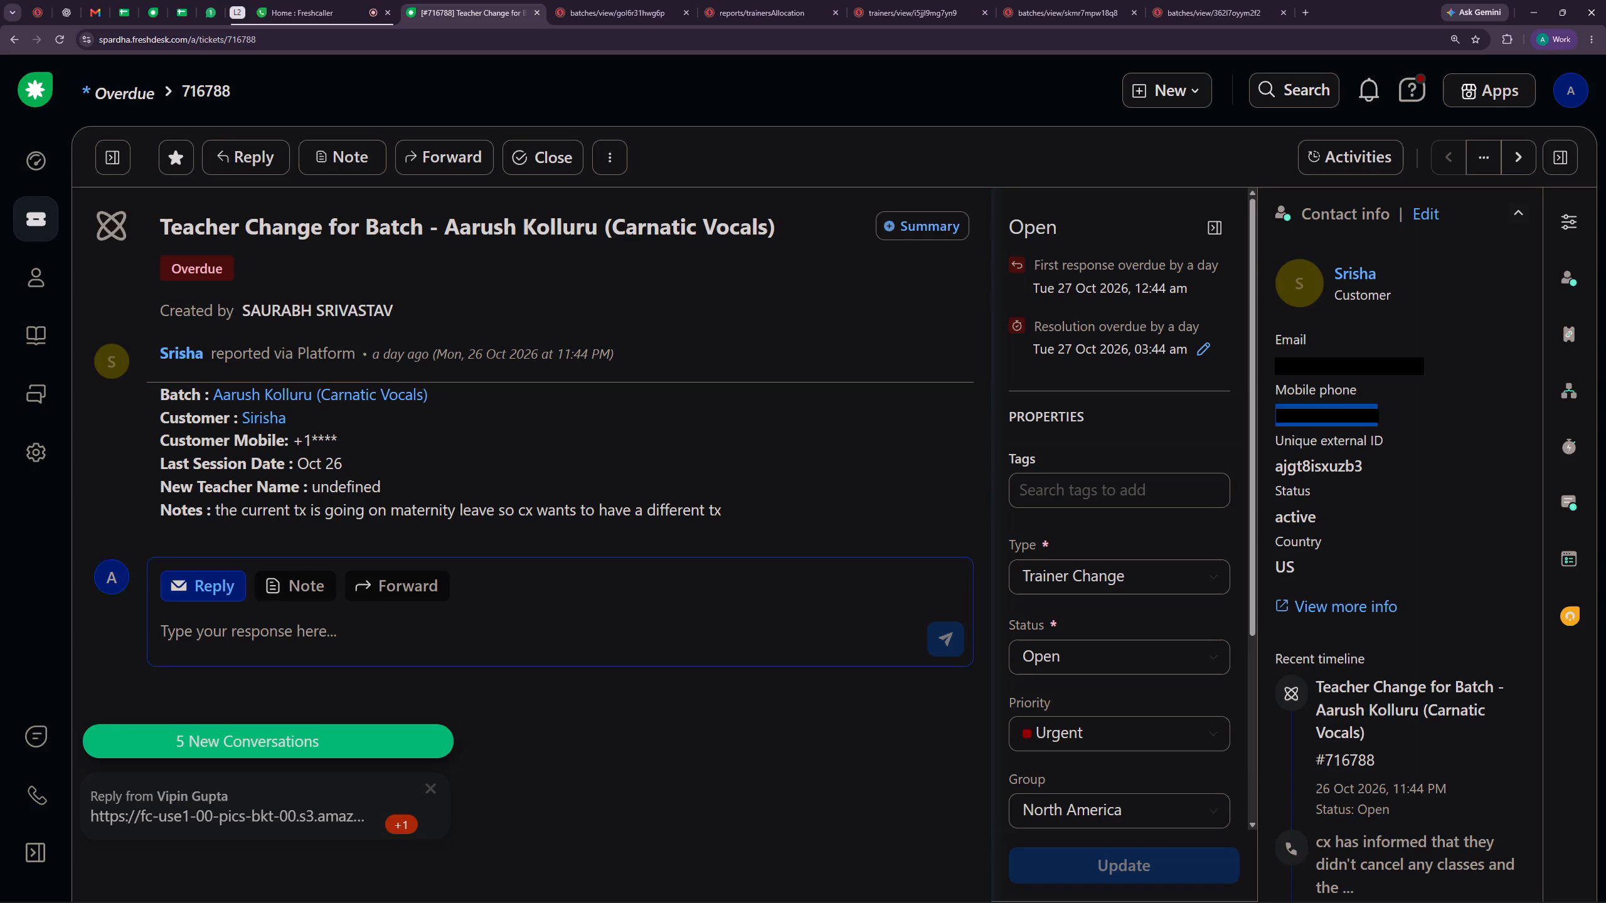
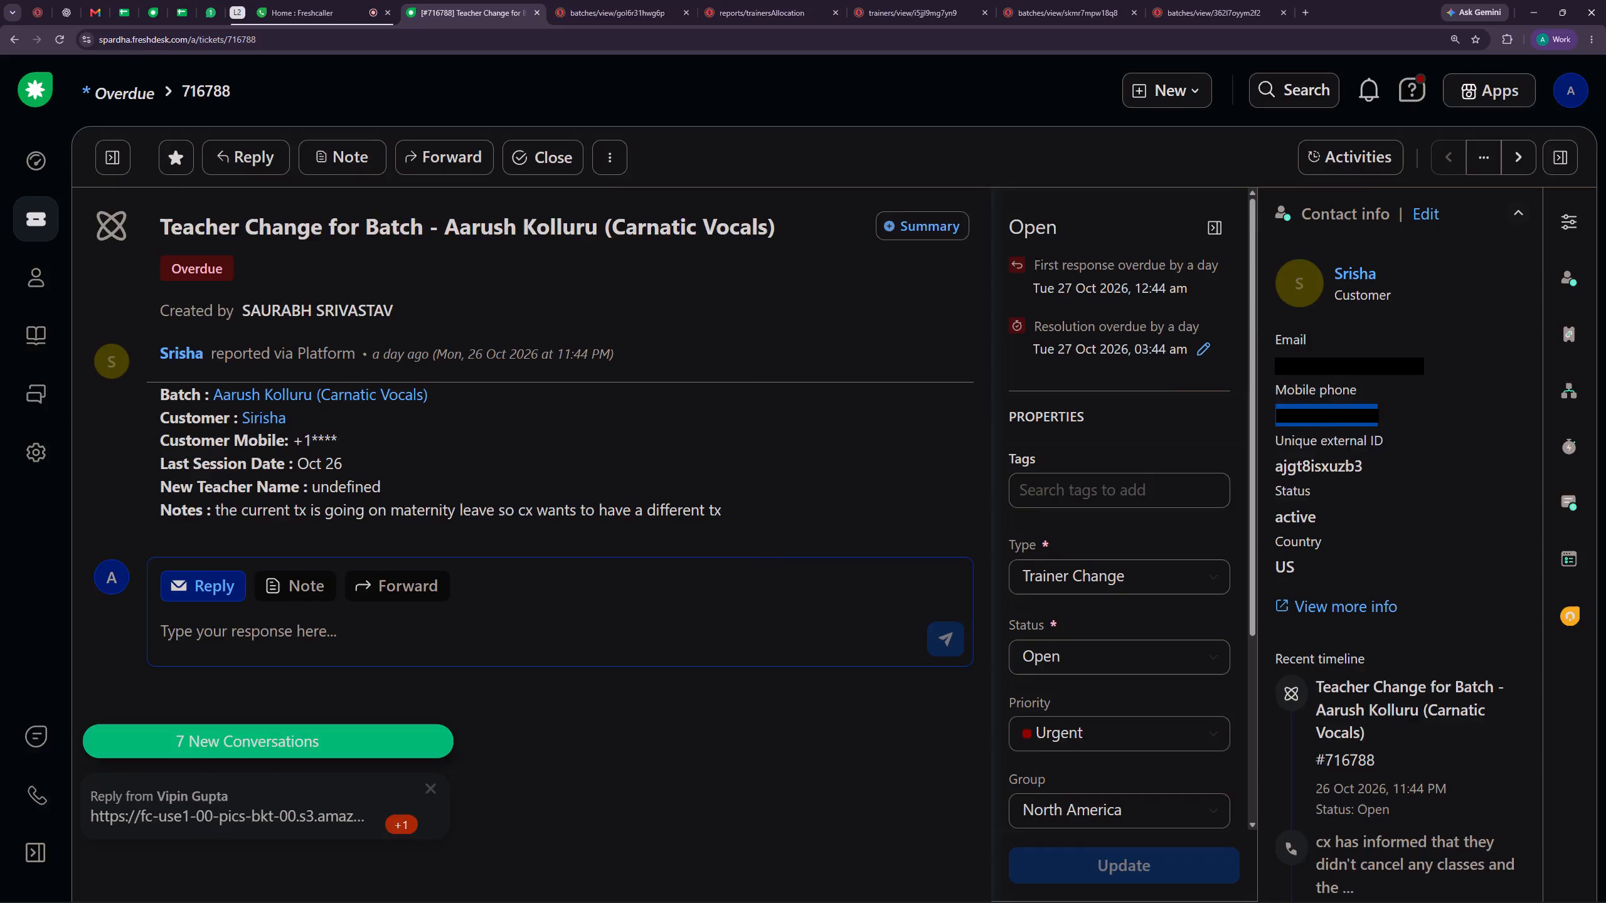
click(619, 0)
click(772, 0)
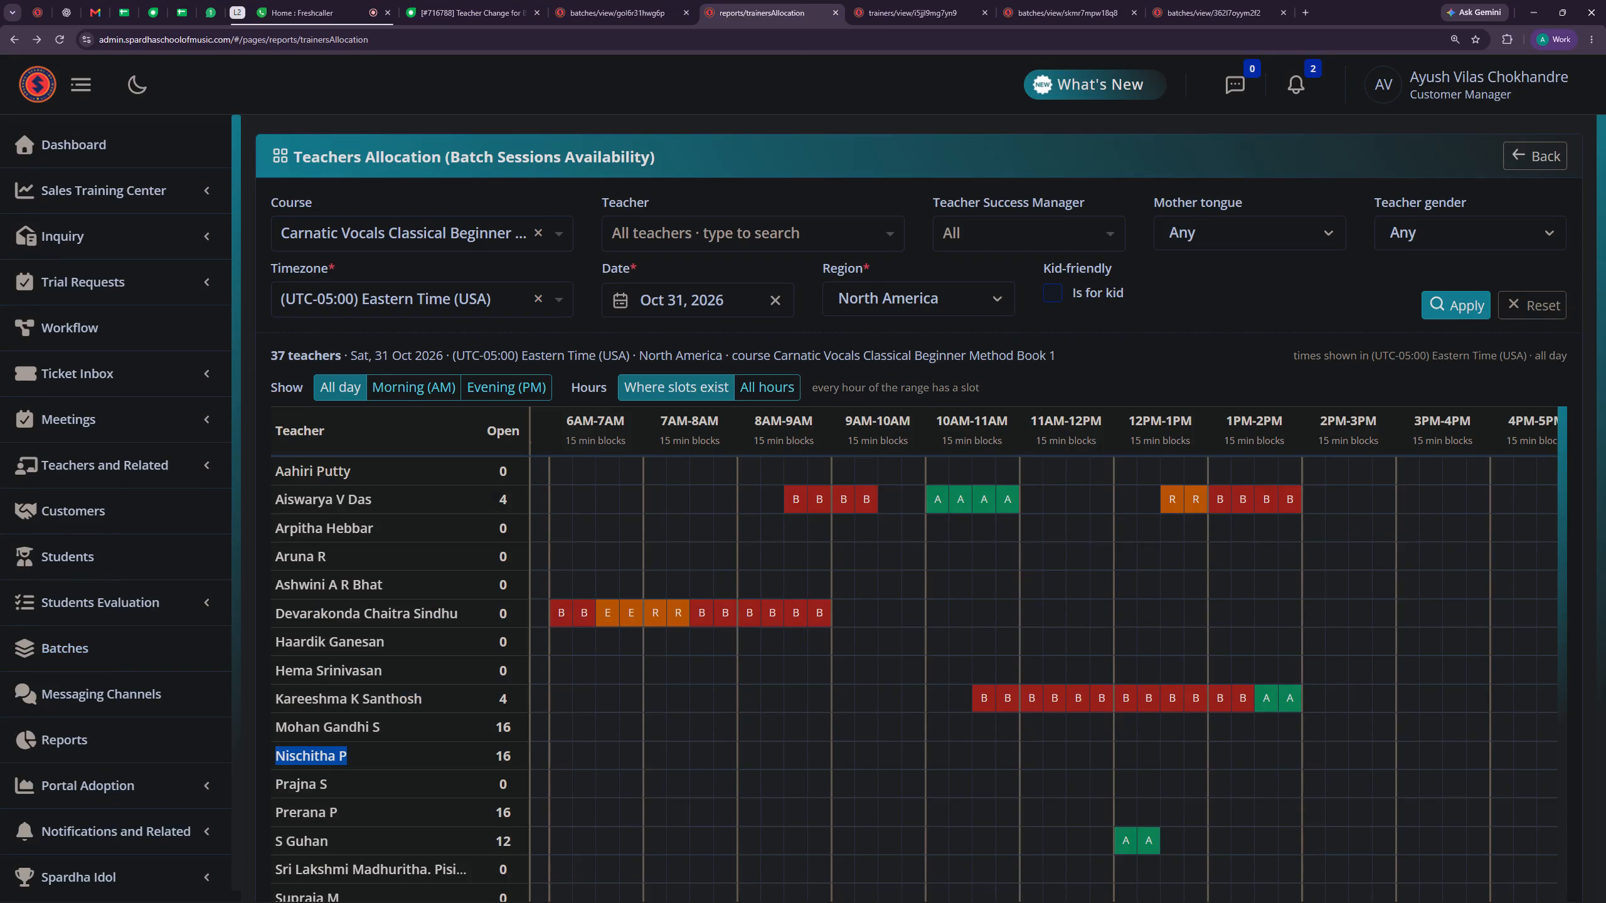
click(644, 0)
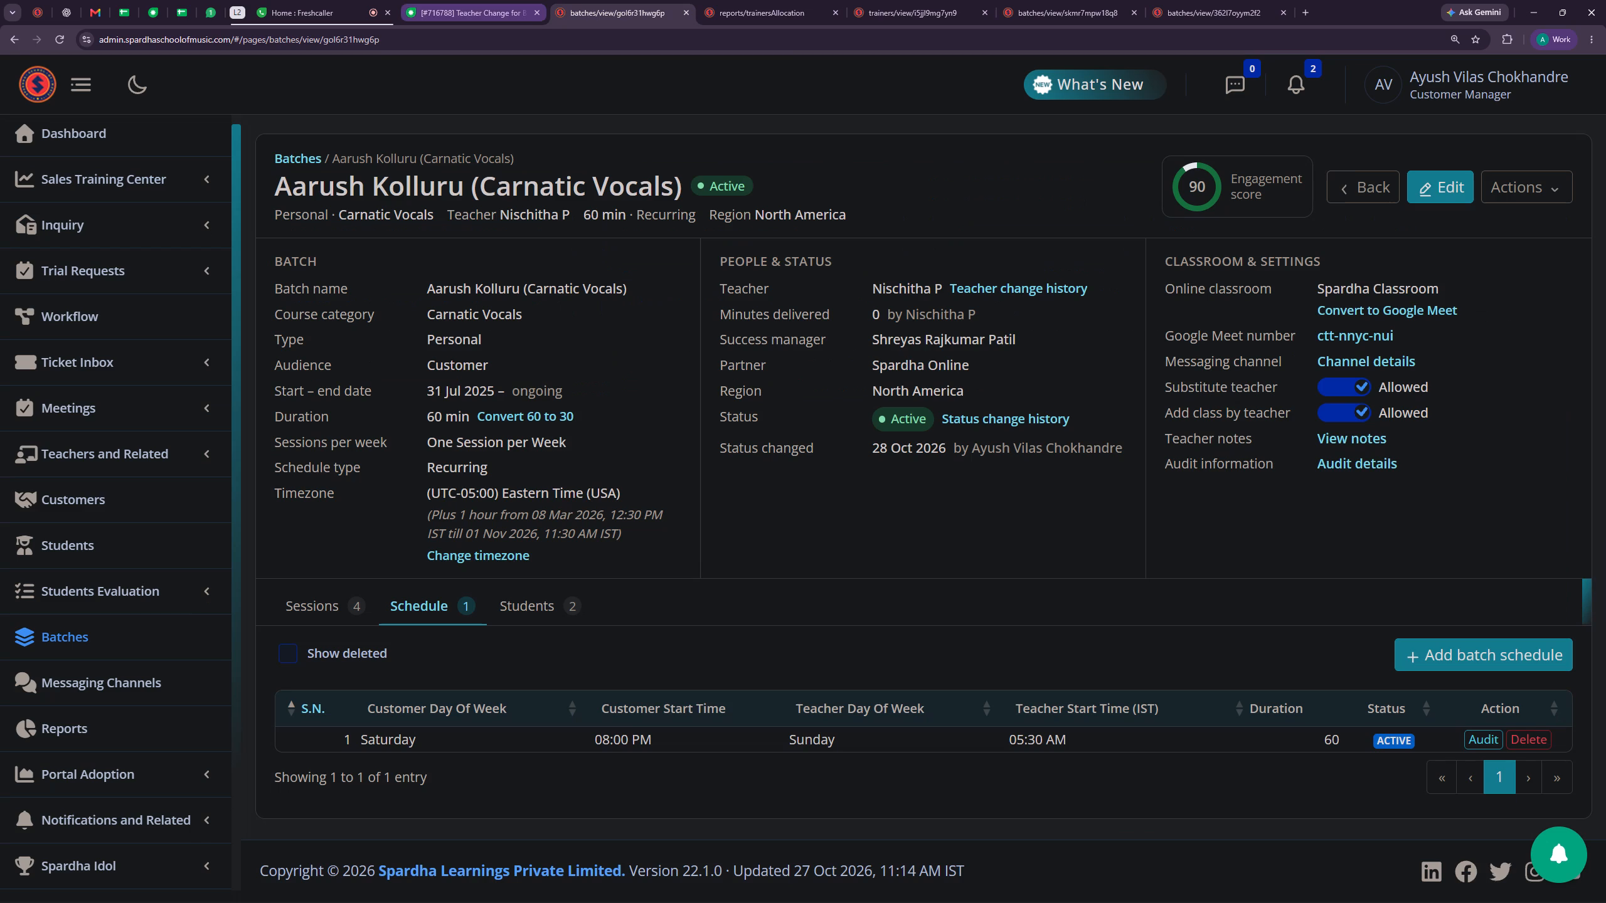
click(496, 0)
click(597, 0)
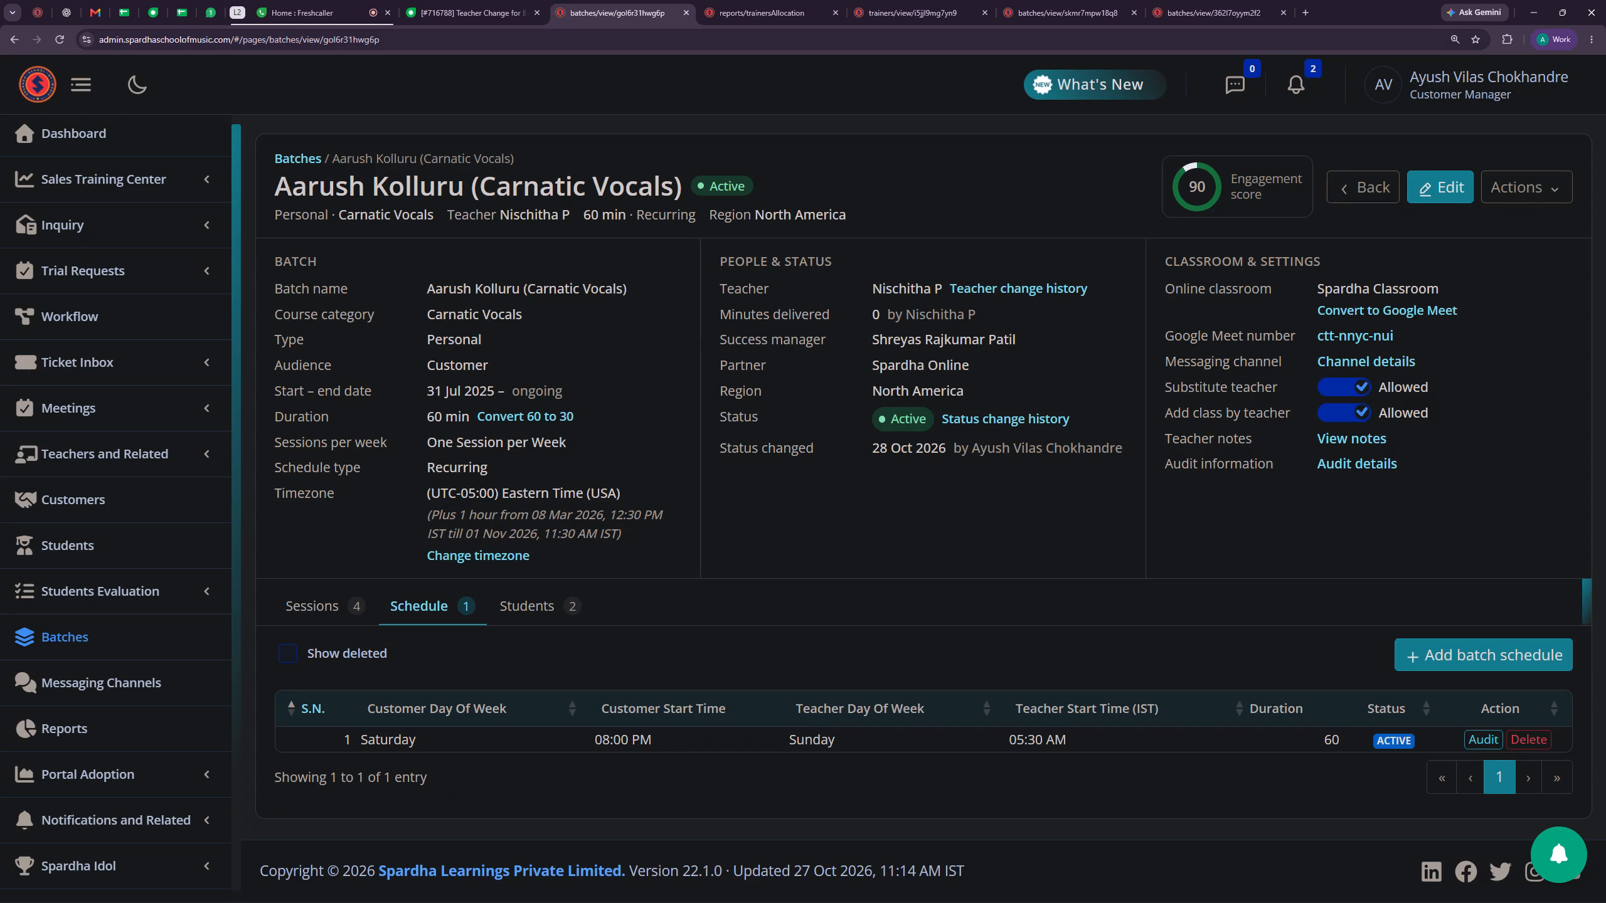
drag(885, 378, 905, 409)
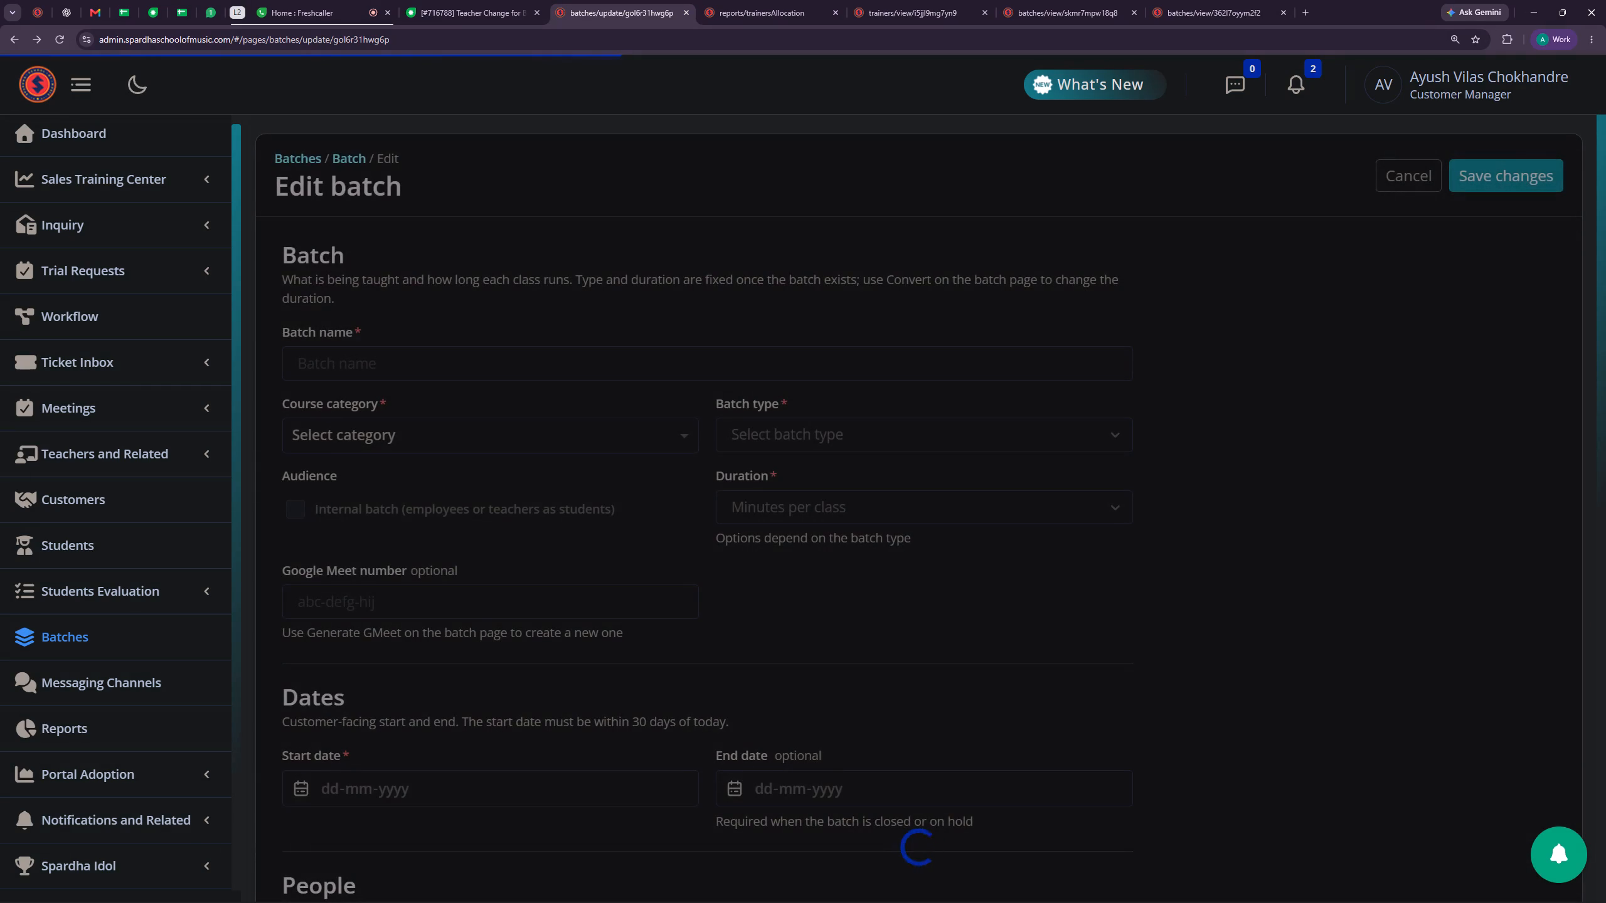
drag(651, 47, 681, 89)
scroll(927, 523, down, 2)
drag(939, 514, 950, 514)
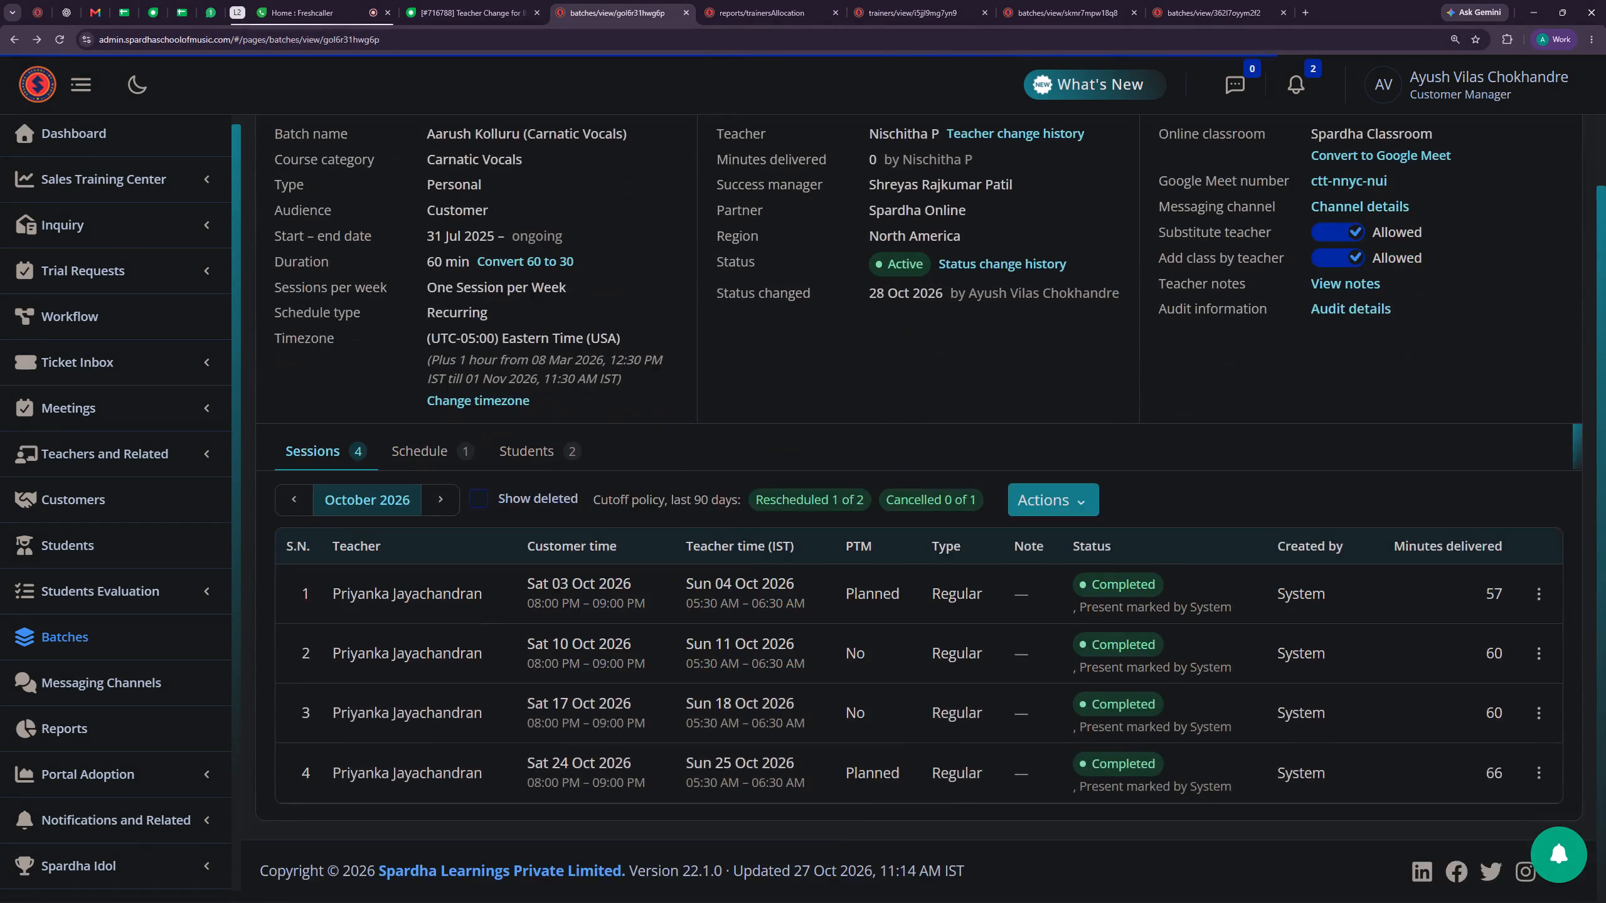
drag(950, 514, 949, 514)
click(874, 534)
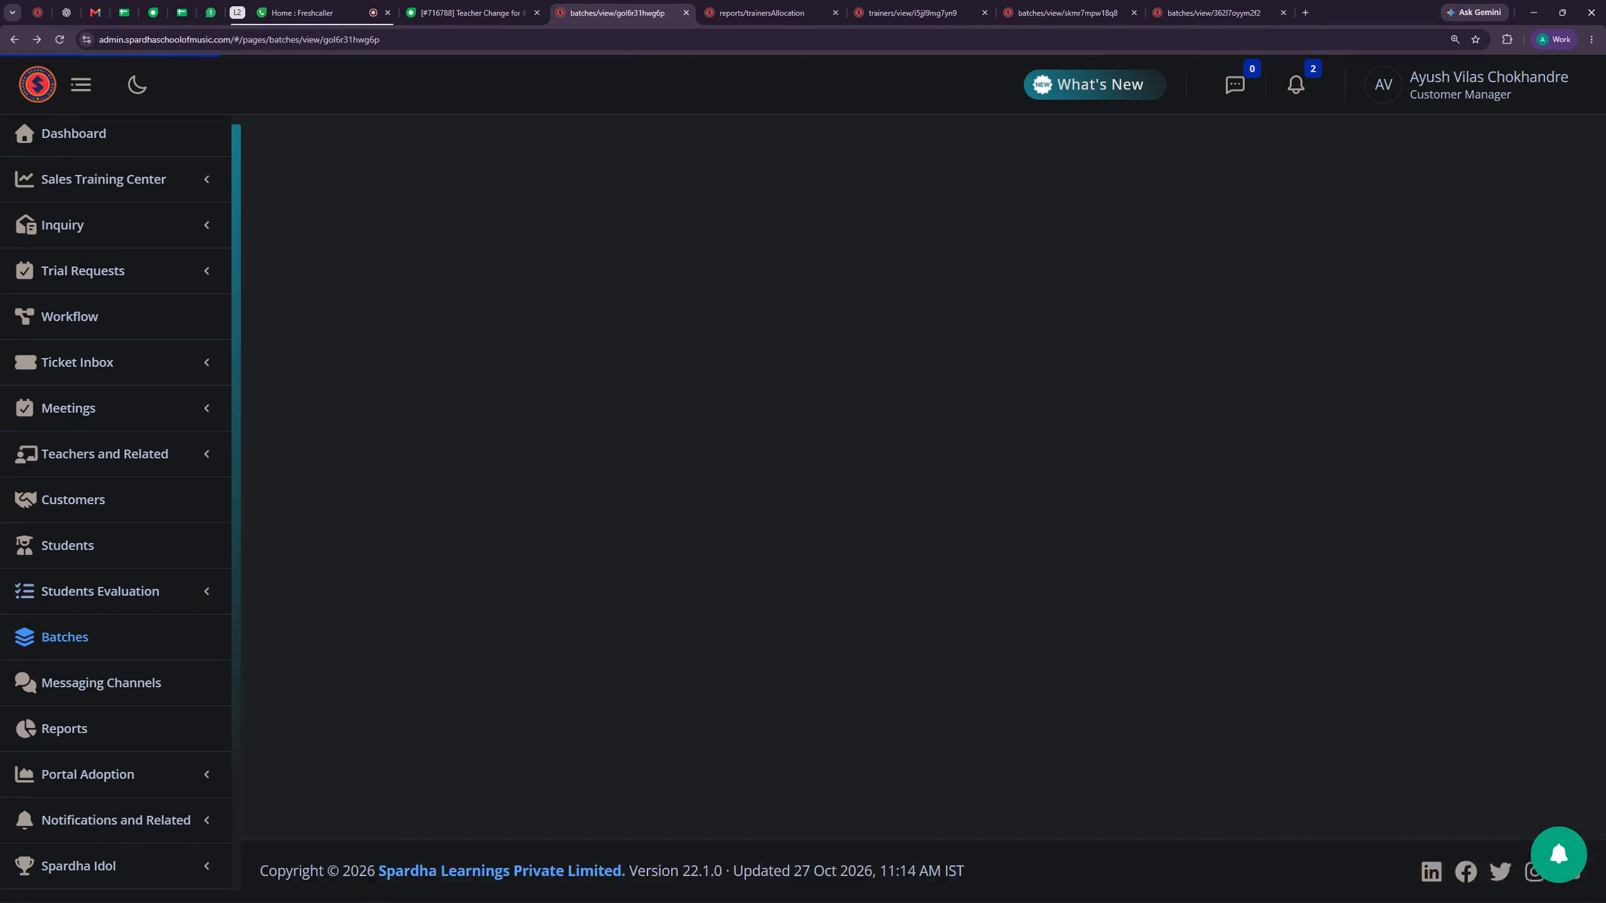
Reopen the student's Carnatic Vocals batch from the batch list and check its enrolled students and weekly schedule.
click(115, 633)
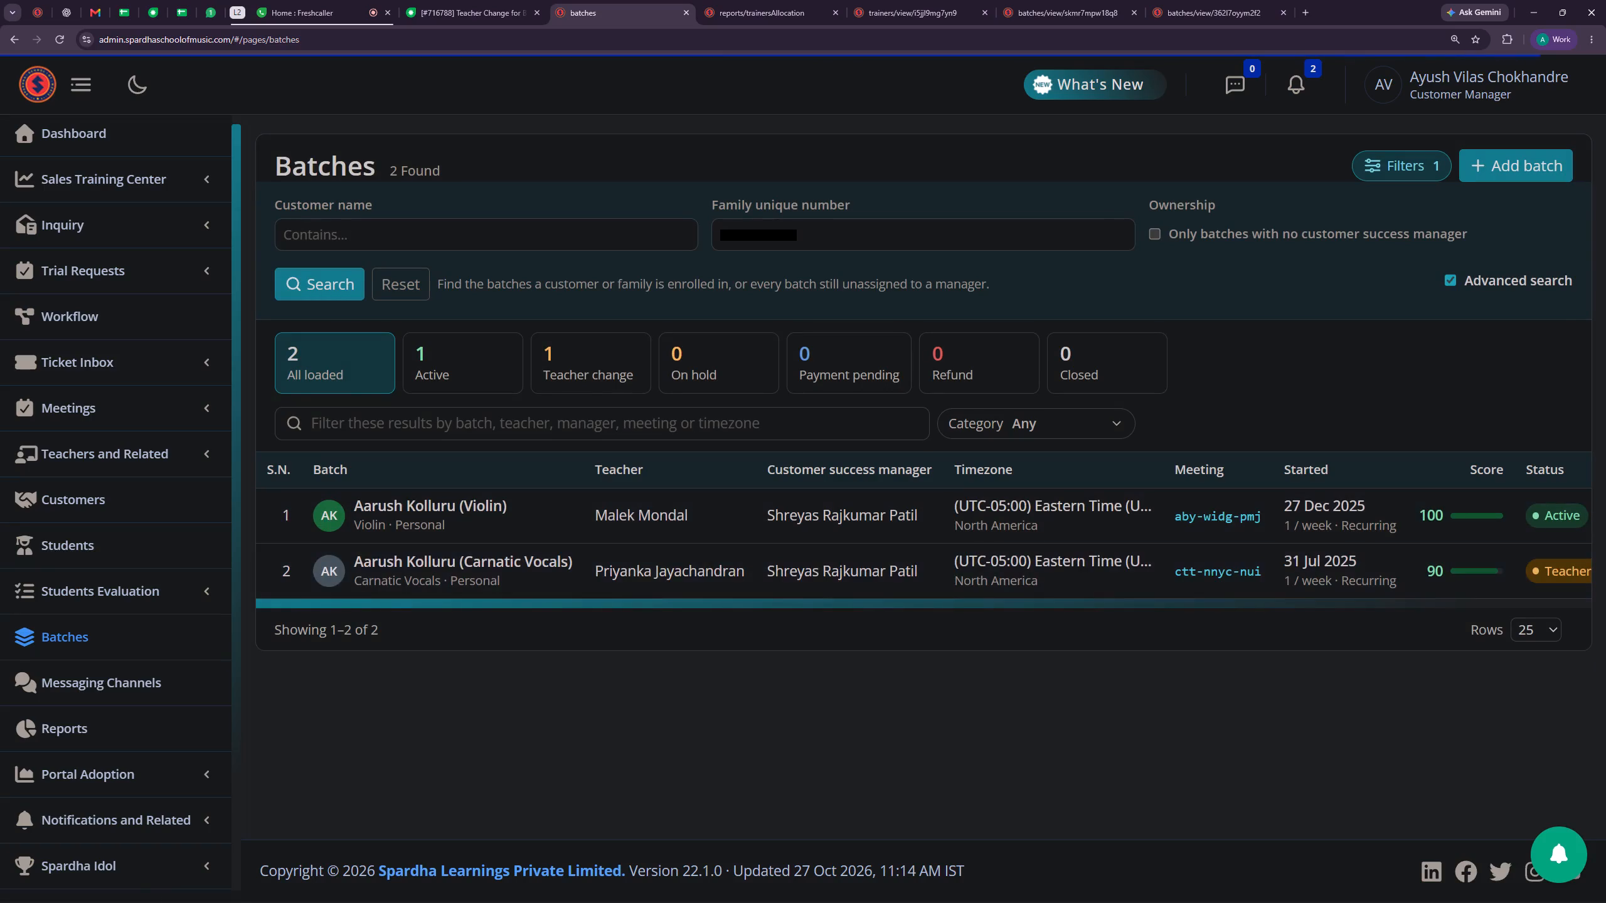
drag(1273, 603, 1298, 607)
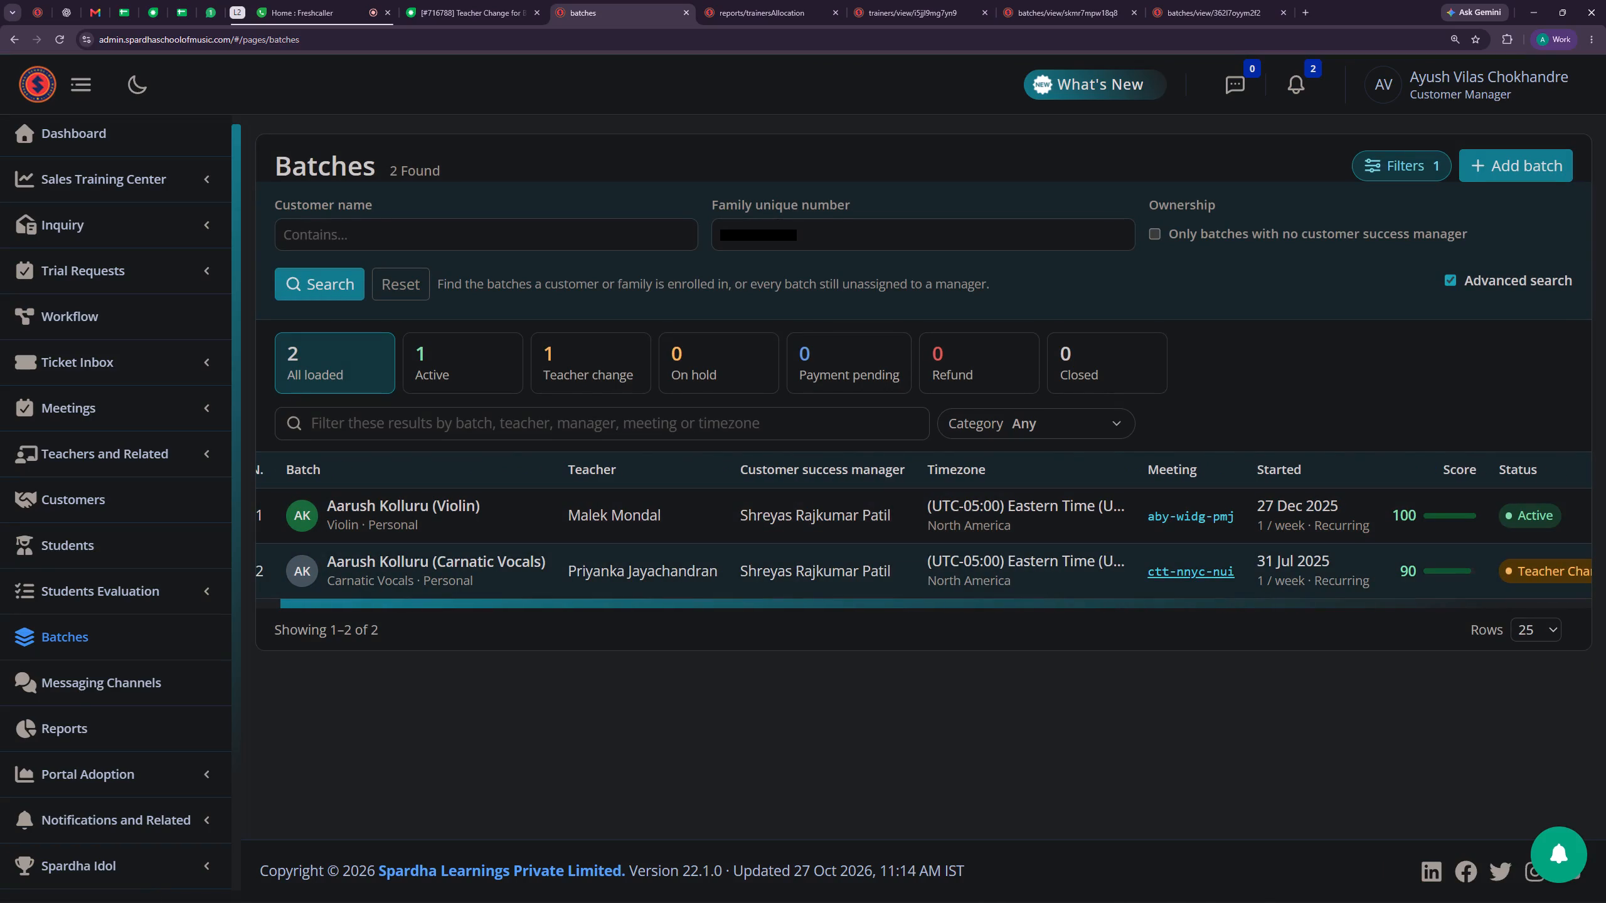
click(1541, 569)
scroll(797, 519, down, 1)
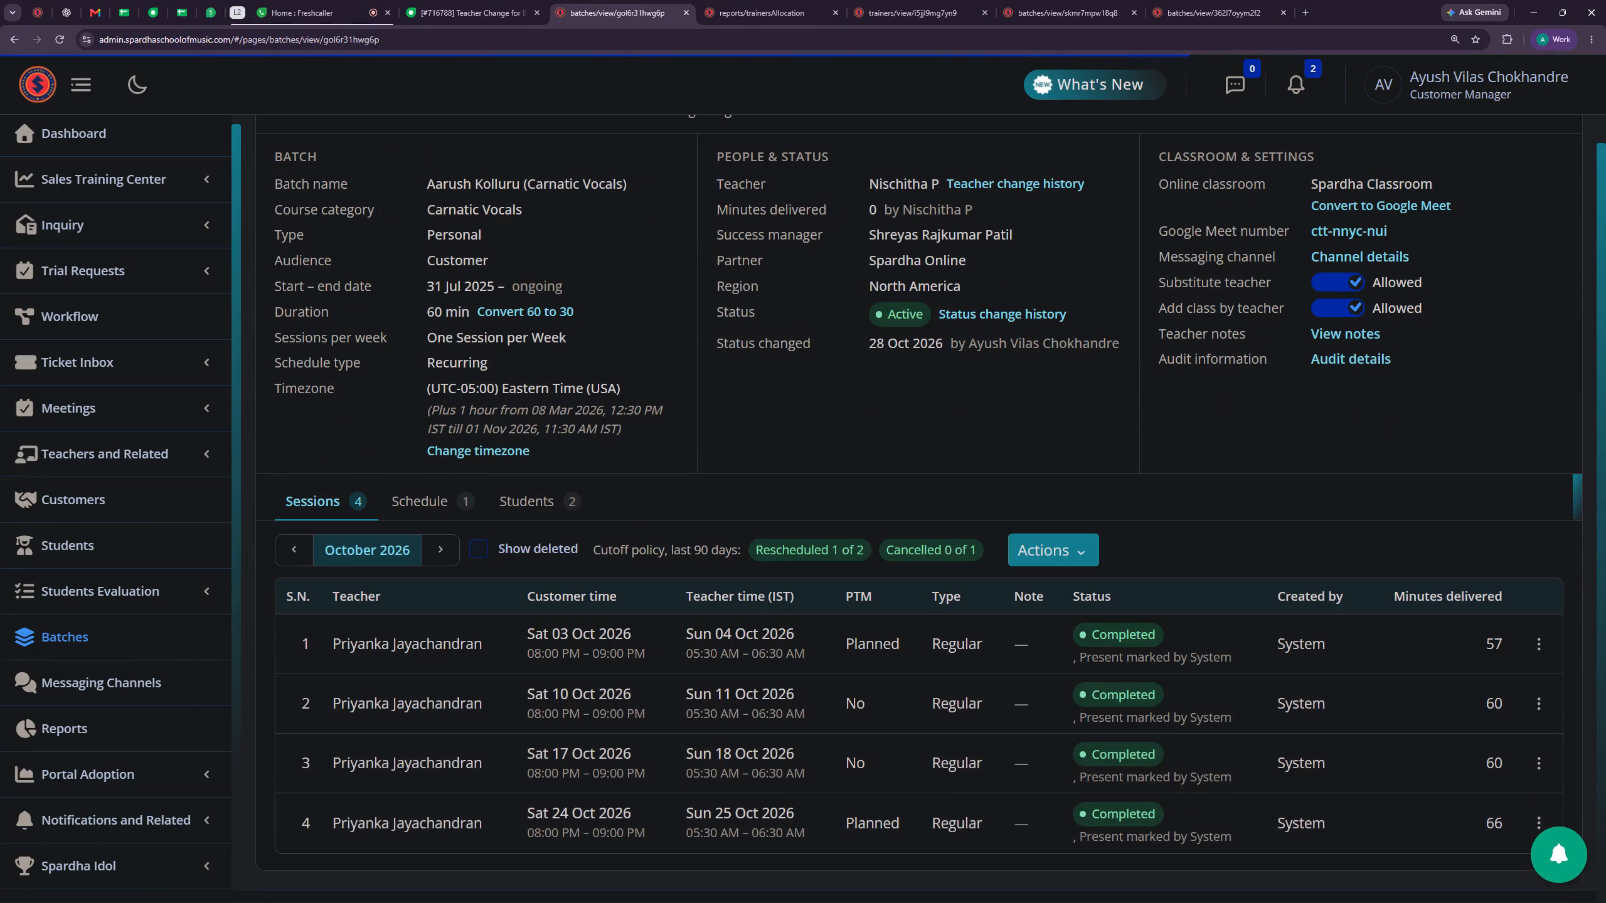
click(509, 504)
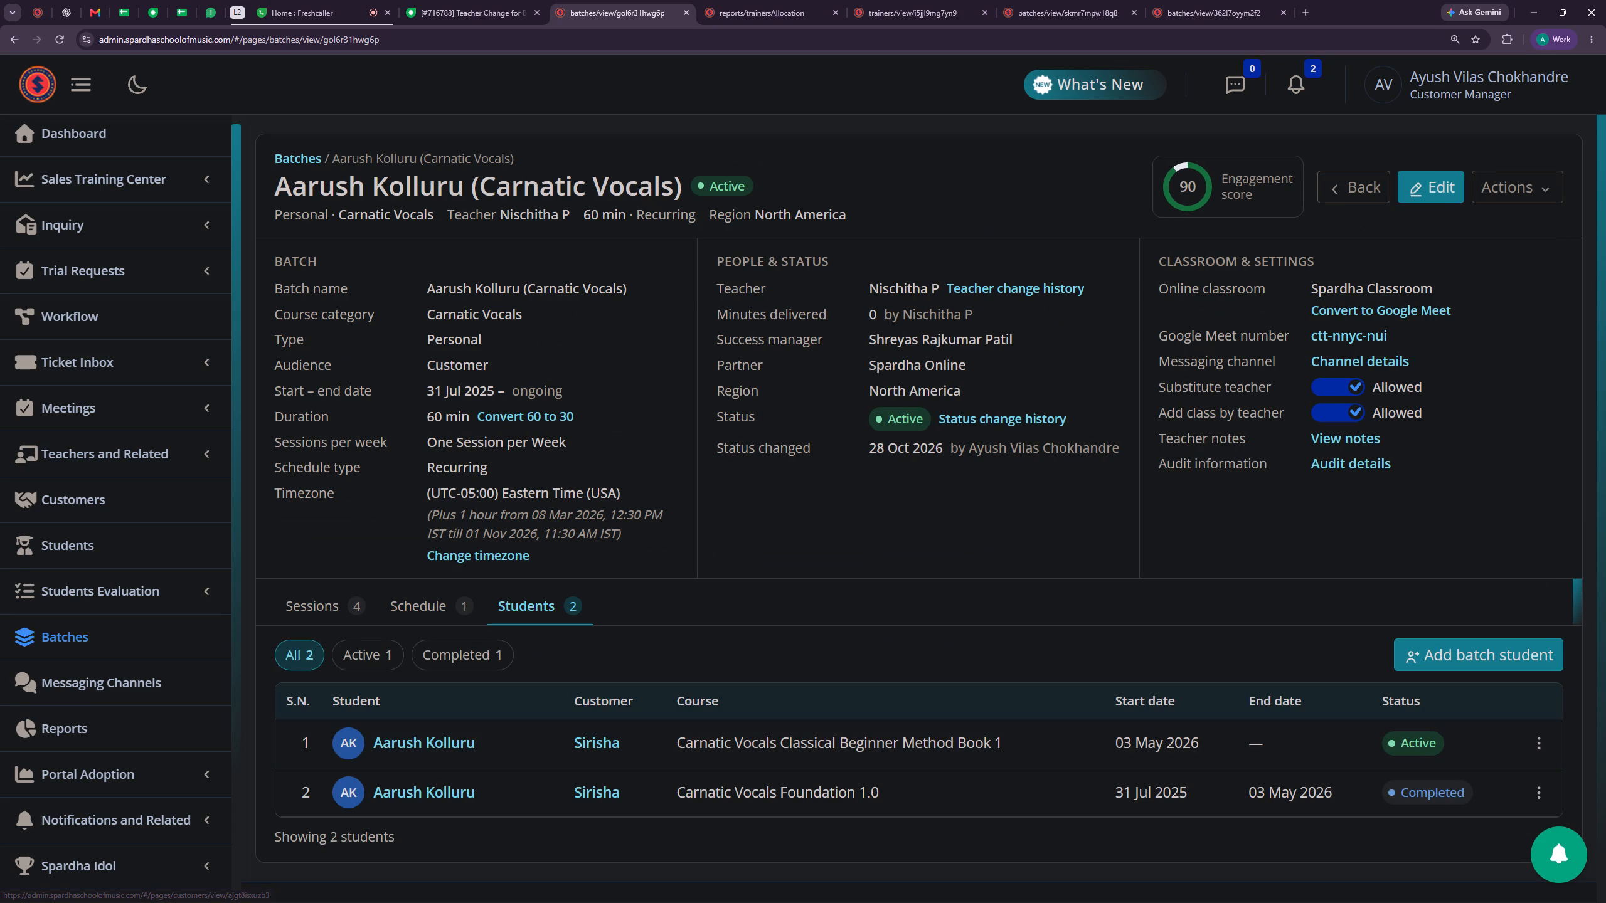
click(445, 610)
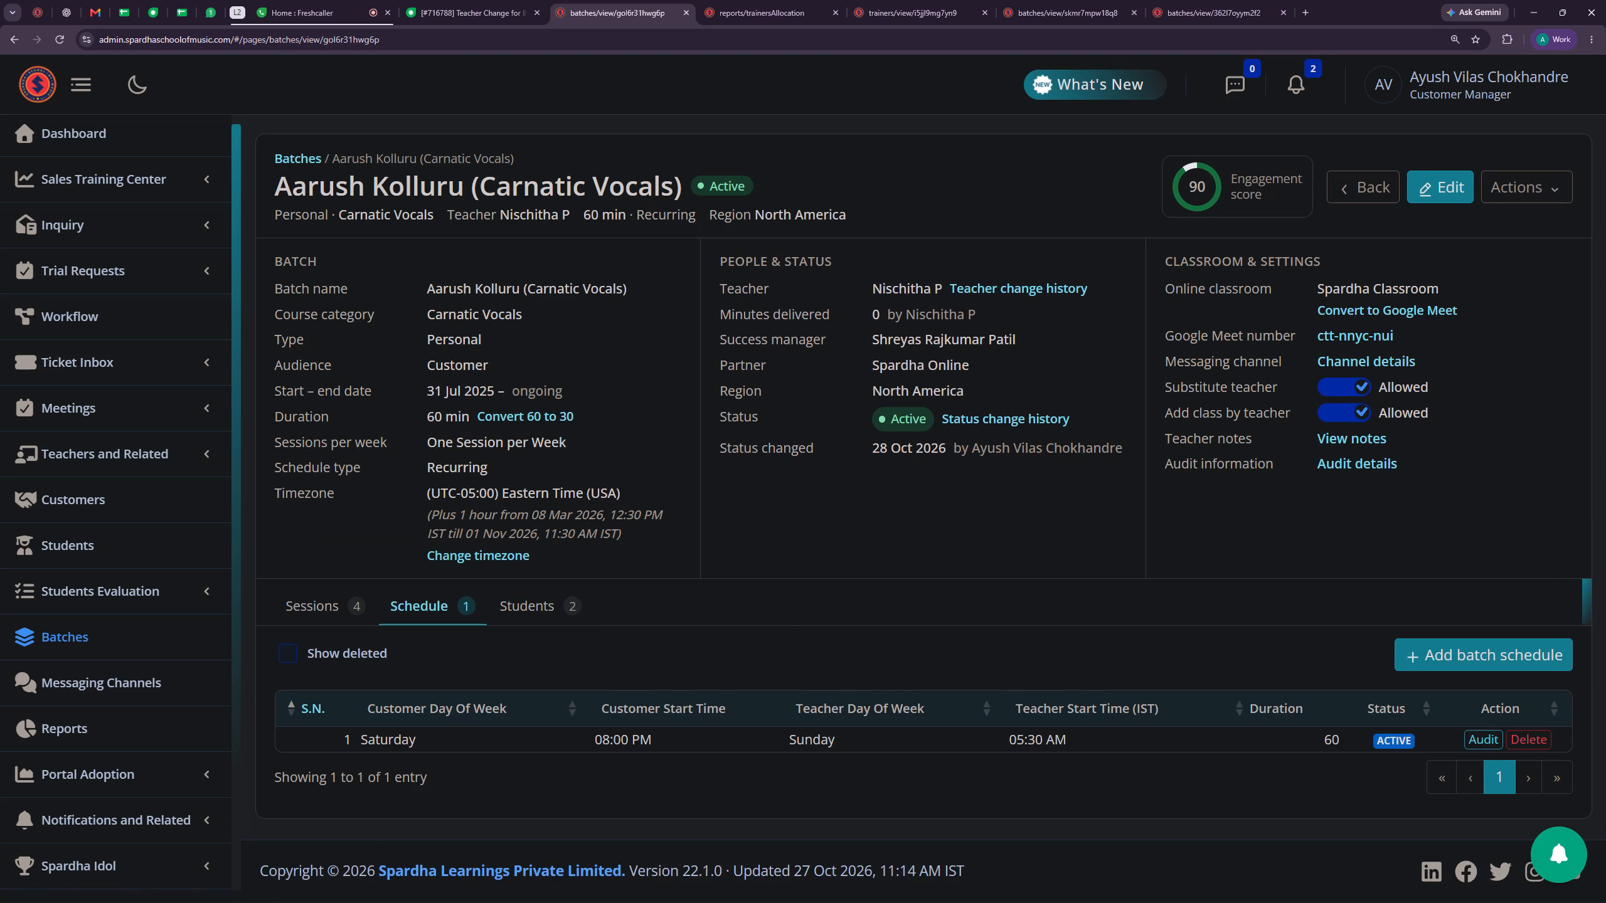
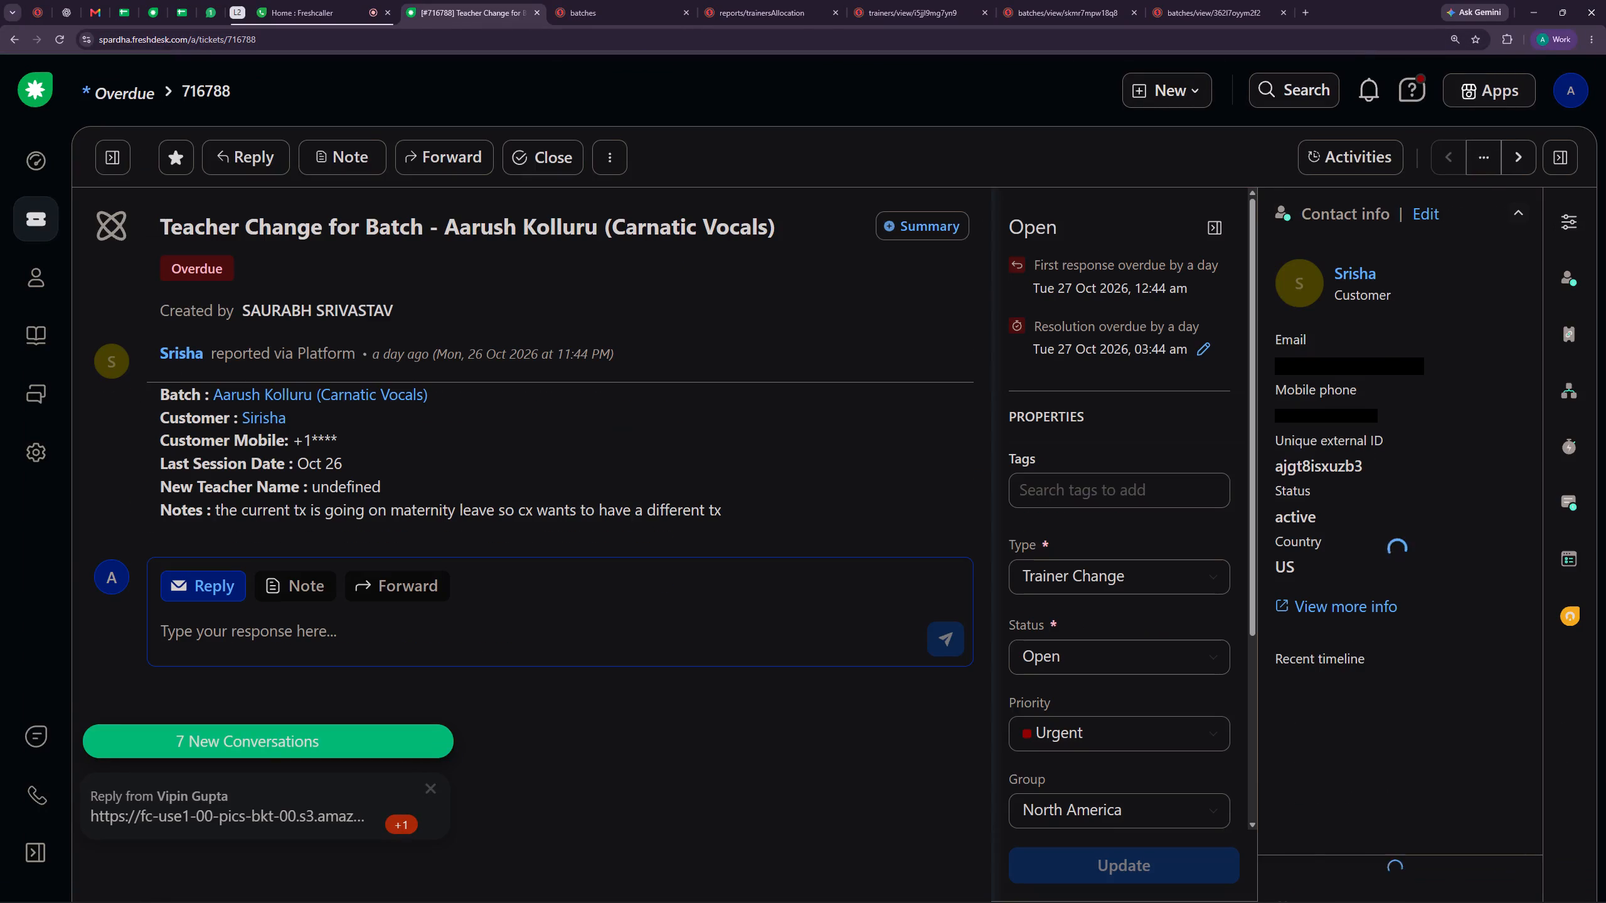
Open the customer's contact record from the teacher change ticket and review the timeline of earlier tickets and calls.
click(1366, 280)
scroll(523, 494, down, 1)
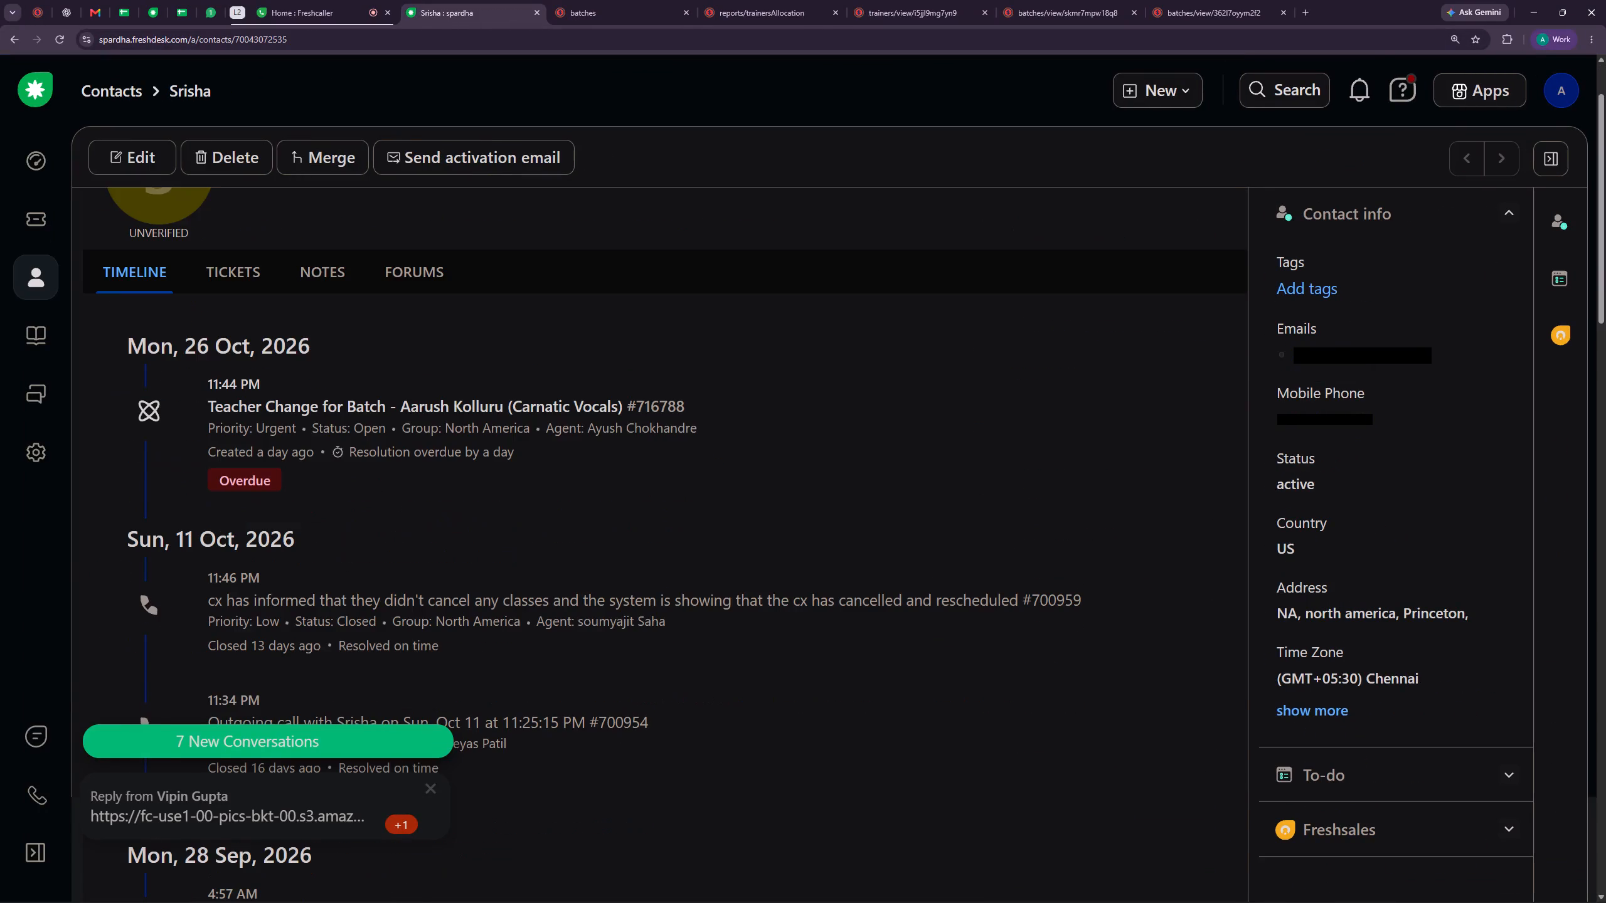
scroll(471, 522, down, 1)
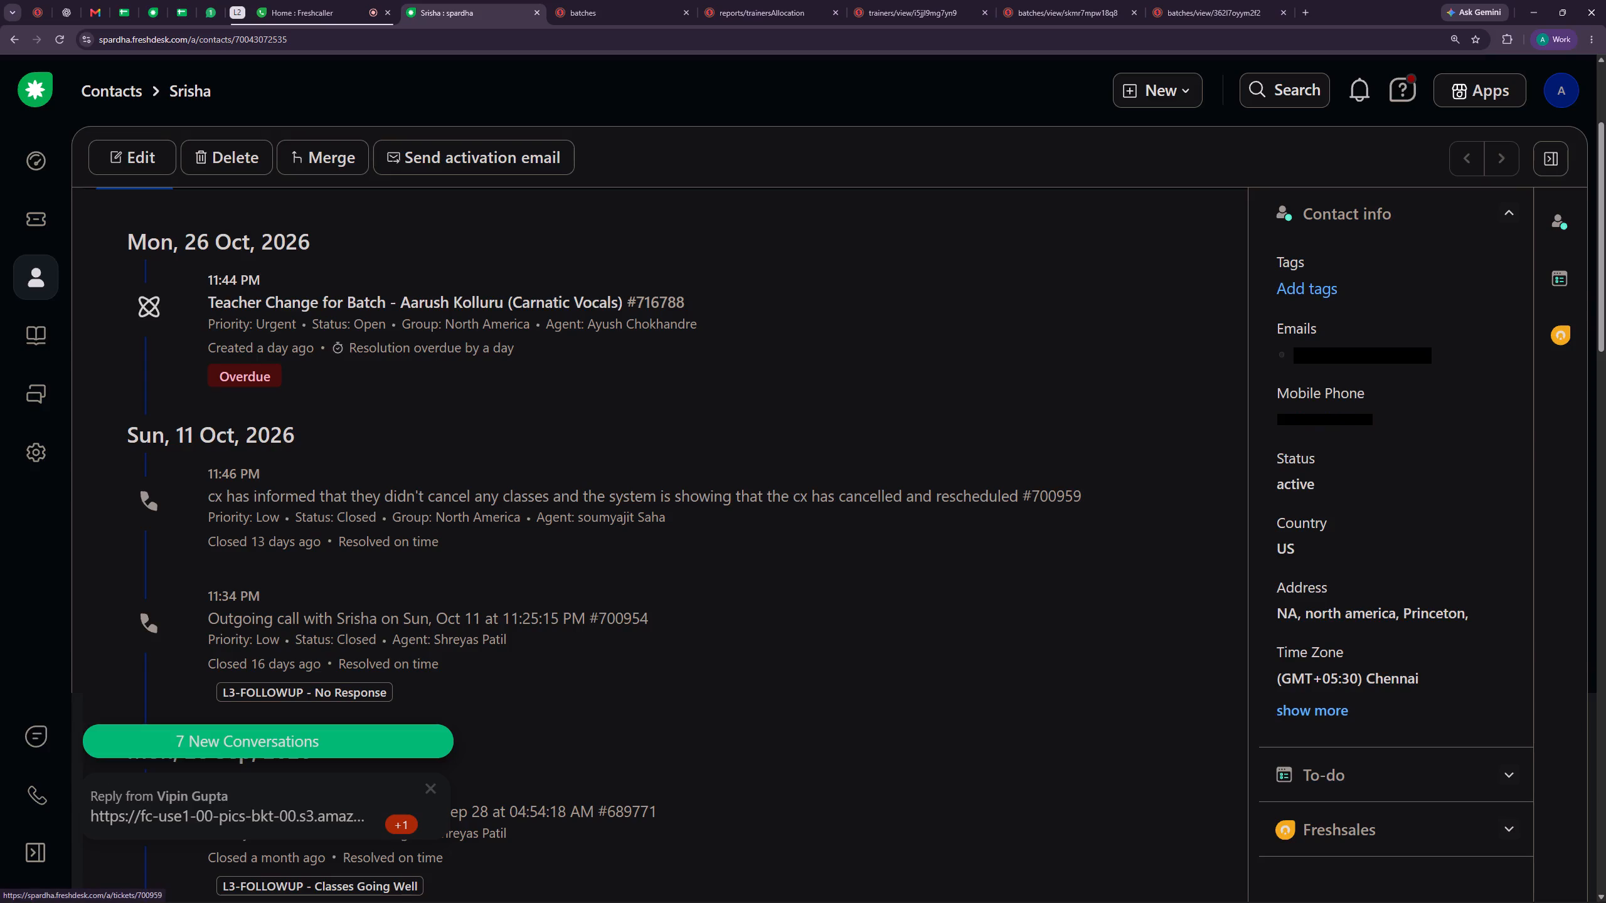
scroll(549, 584, down, 1)
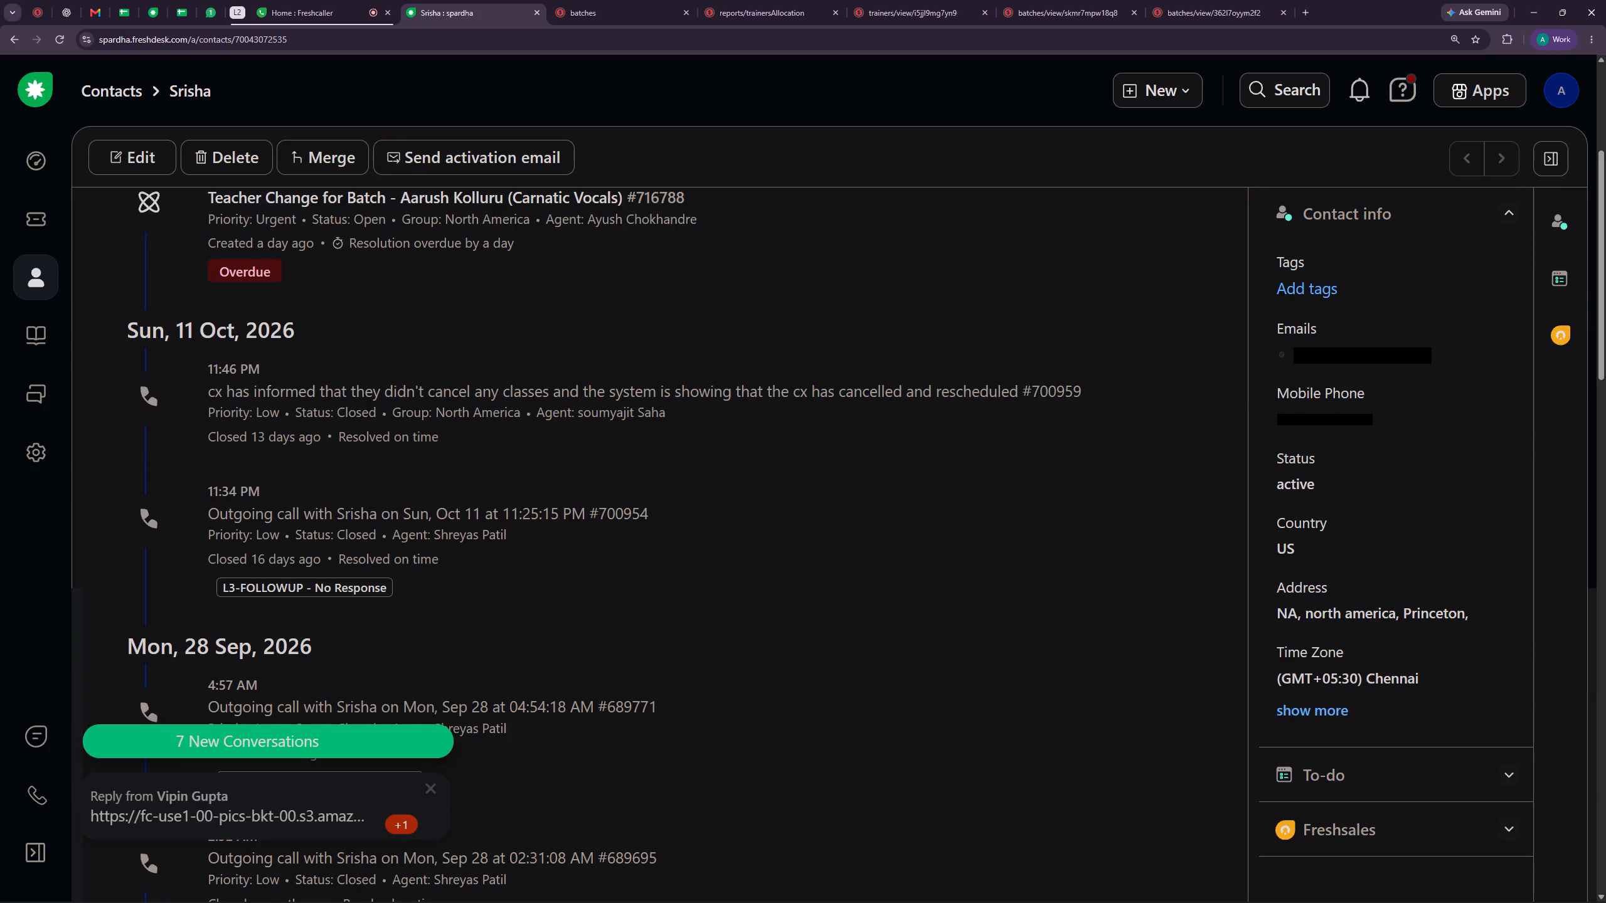
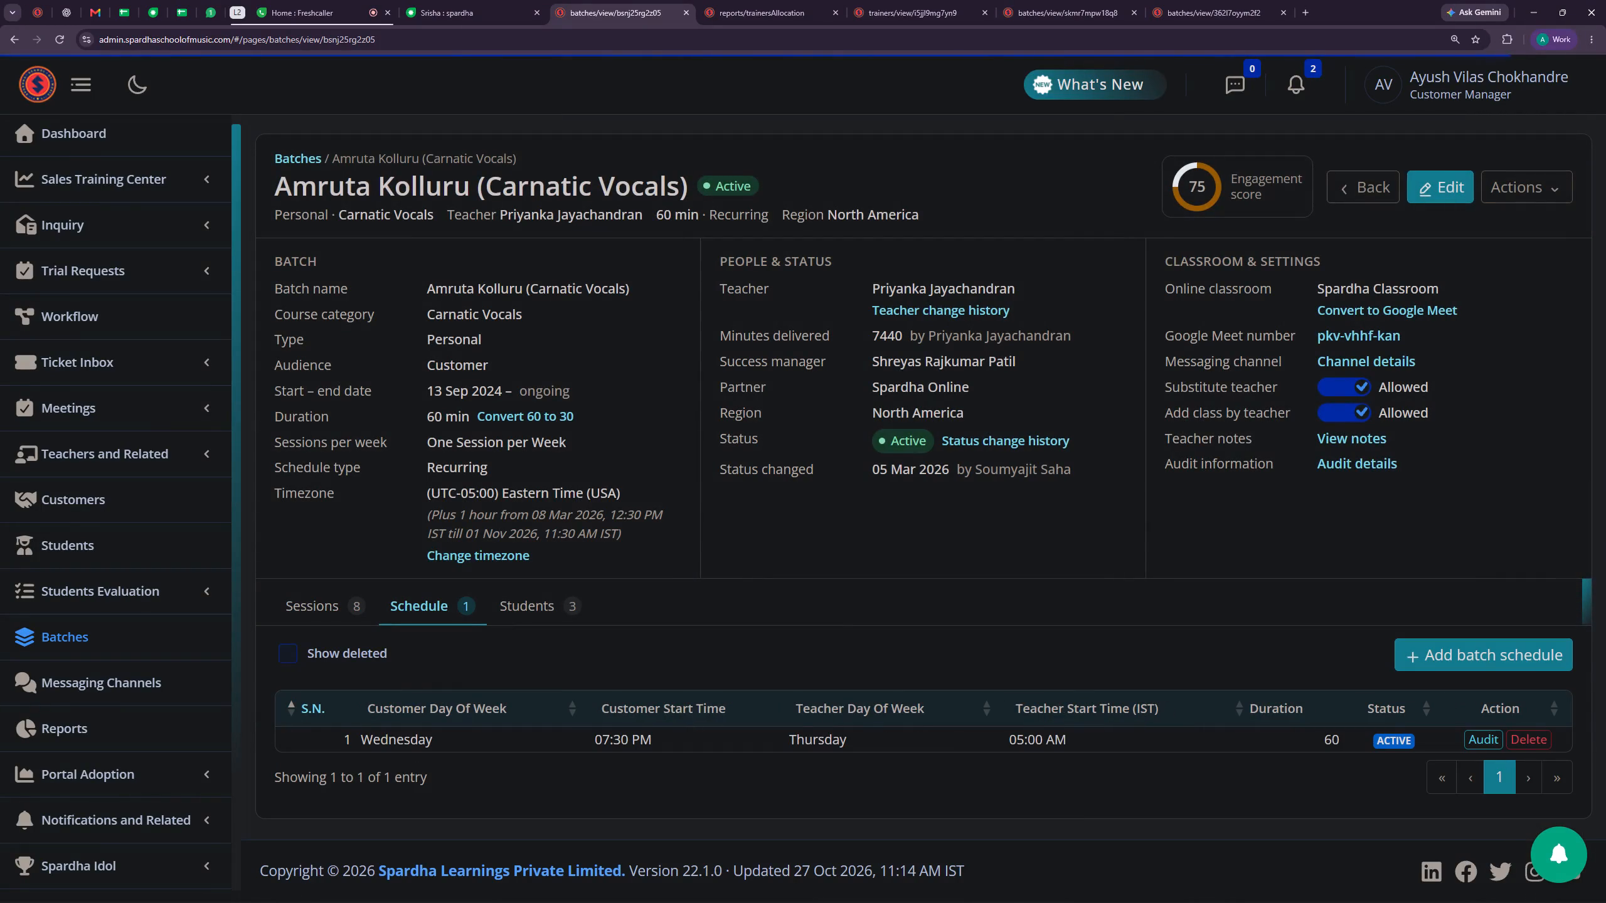
Check the Carnatic Vocals batch's list of sessions, and return to its weekly schedule.
scroll(537, 611, down, 1)
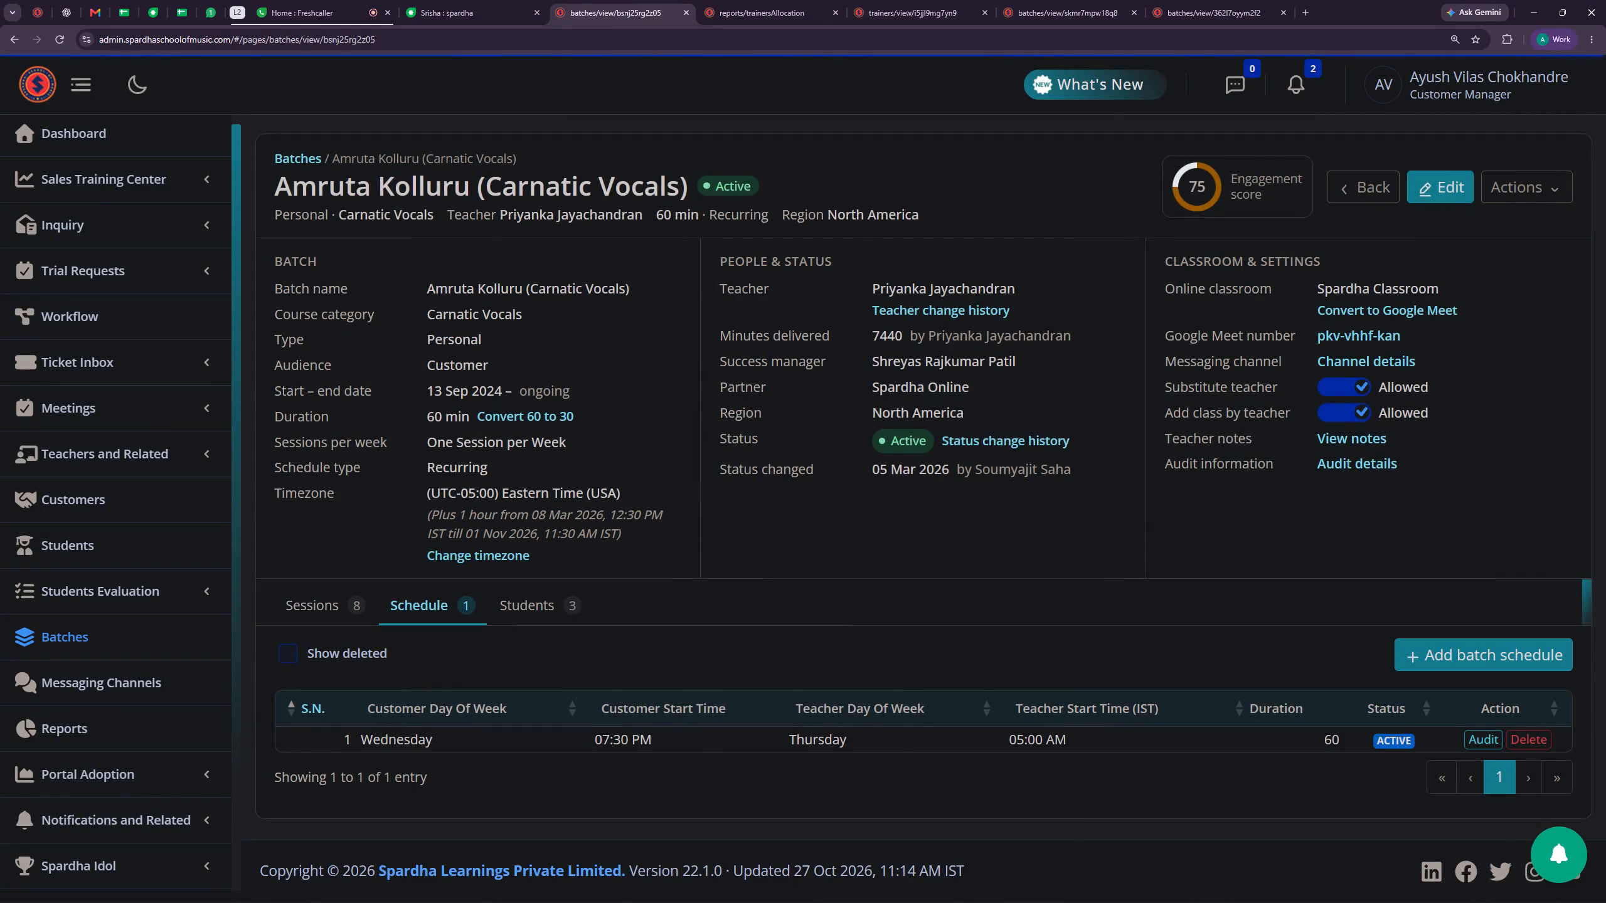
click(339, 604)
scroll(537, 613, down, 3)
scroll(542, 615, up, 2)
click(421, 508)
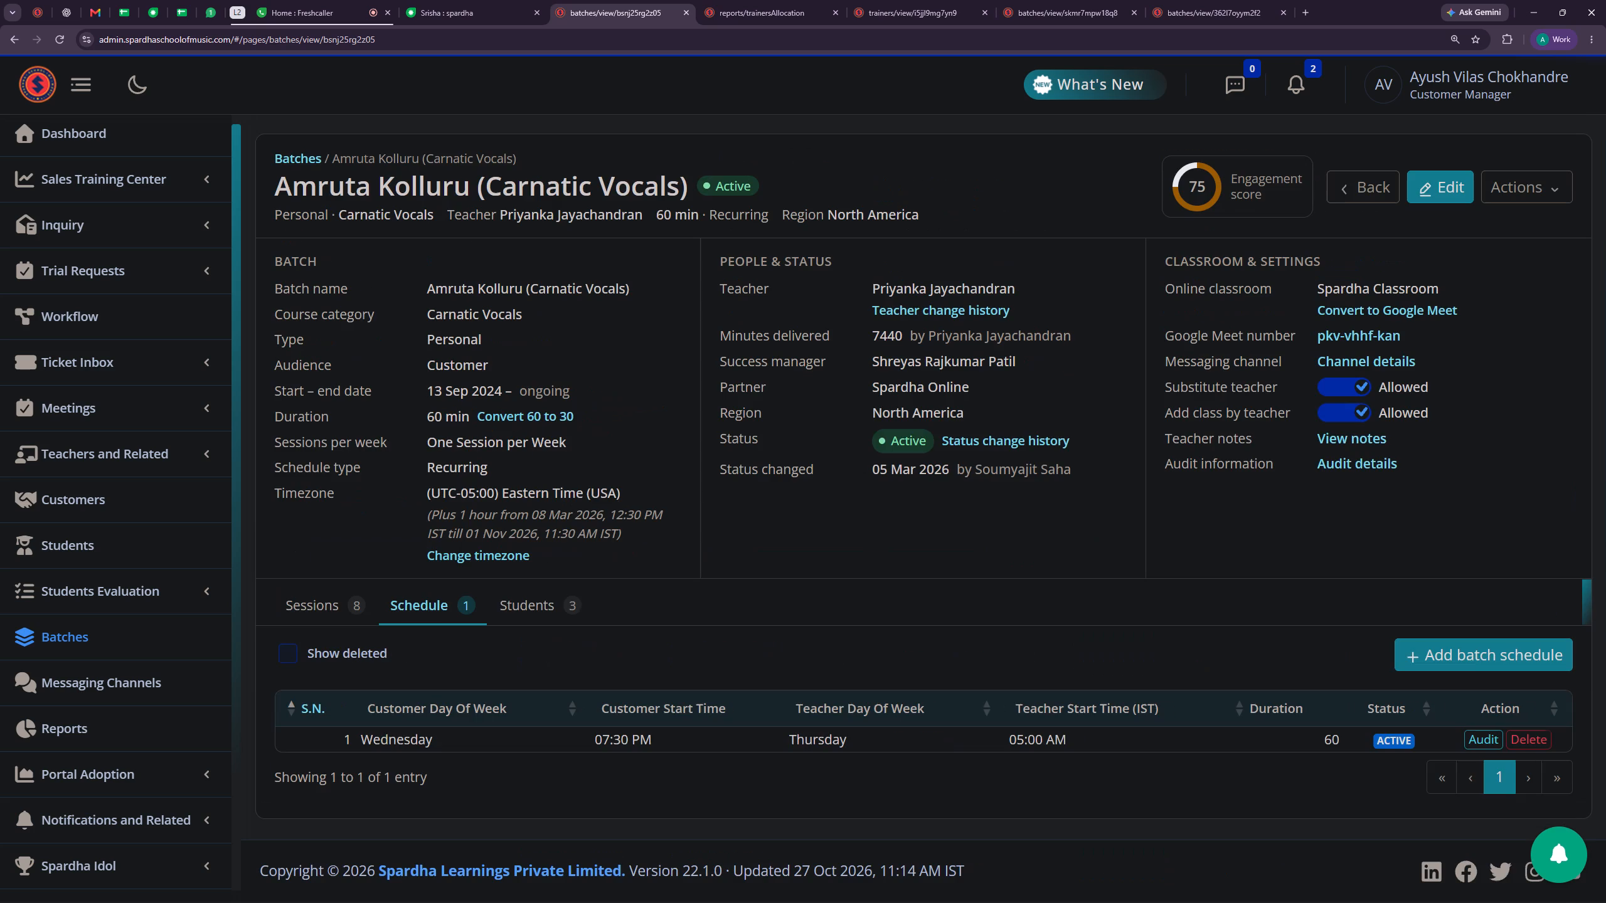
Copy replacement teacher Nischitha's name from the October 31, 2026 teacher allocation report.
click(324, 609)
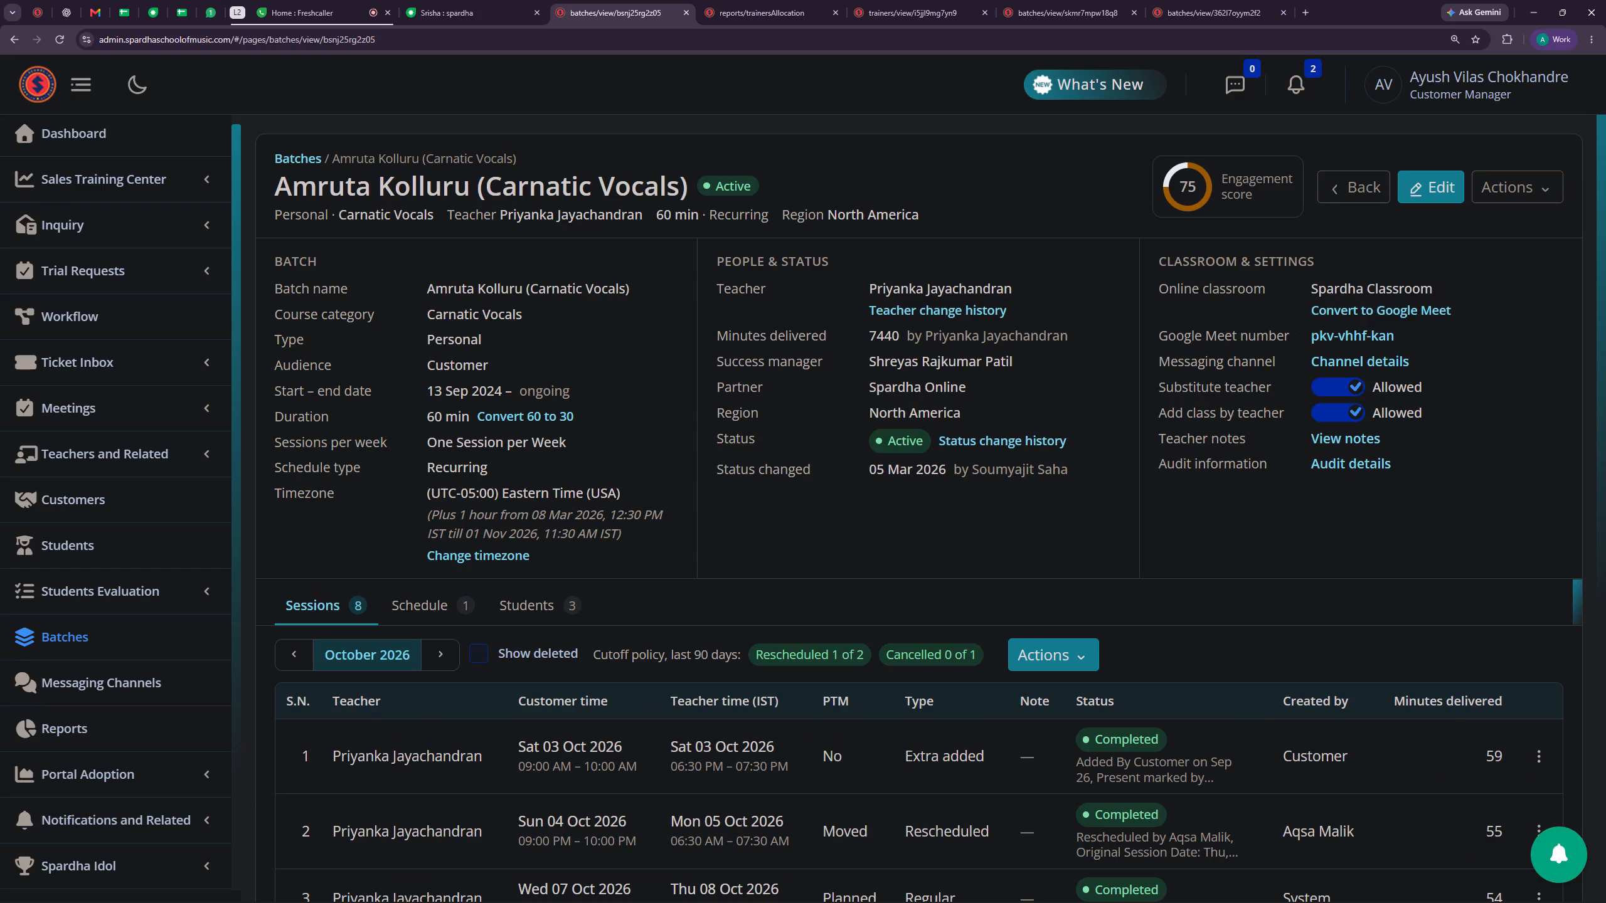
click(946, 0)
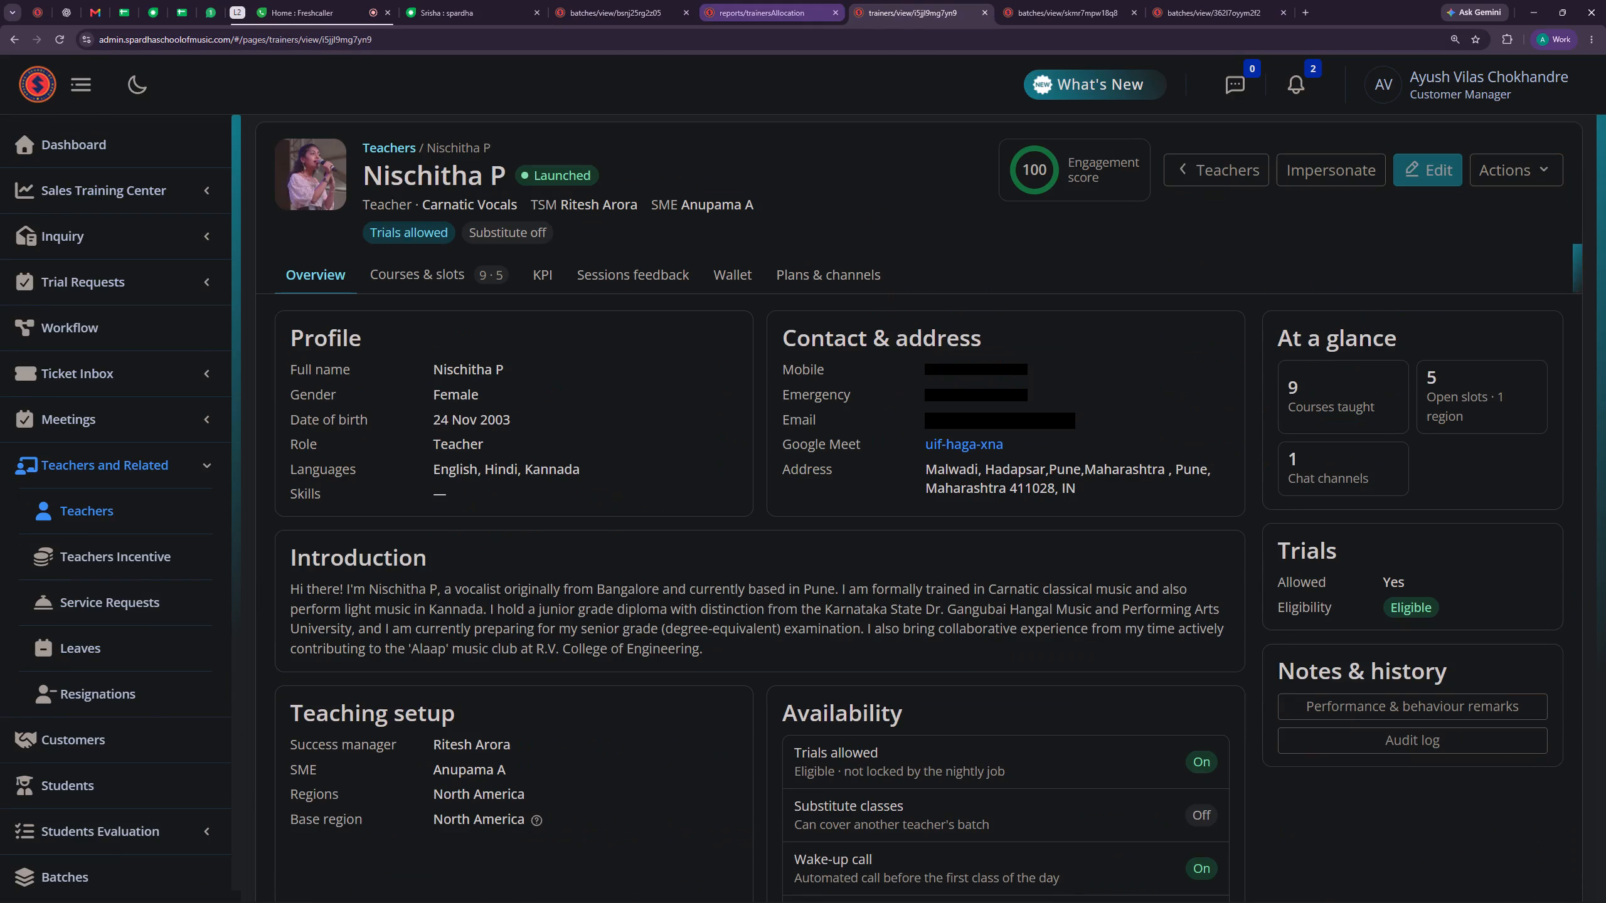
click(762, 0)
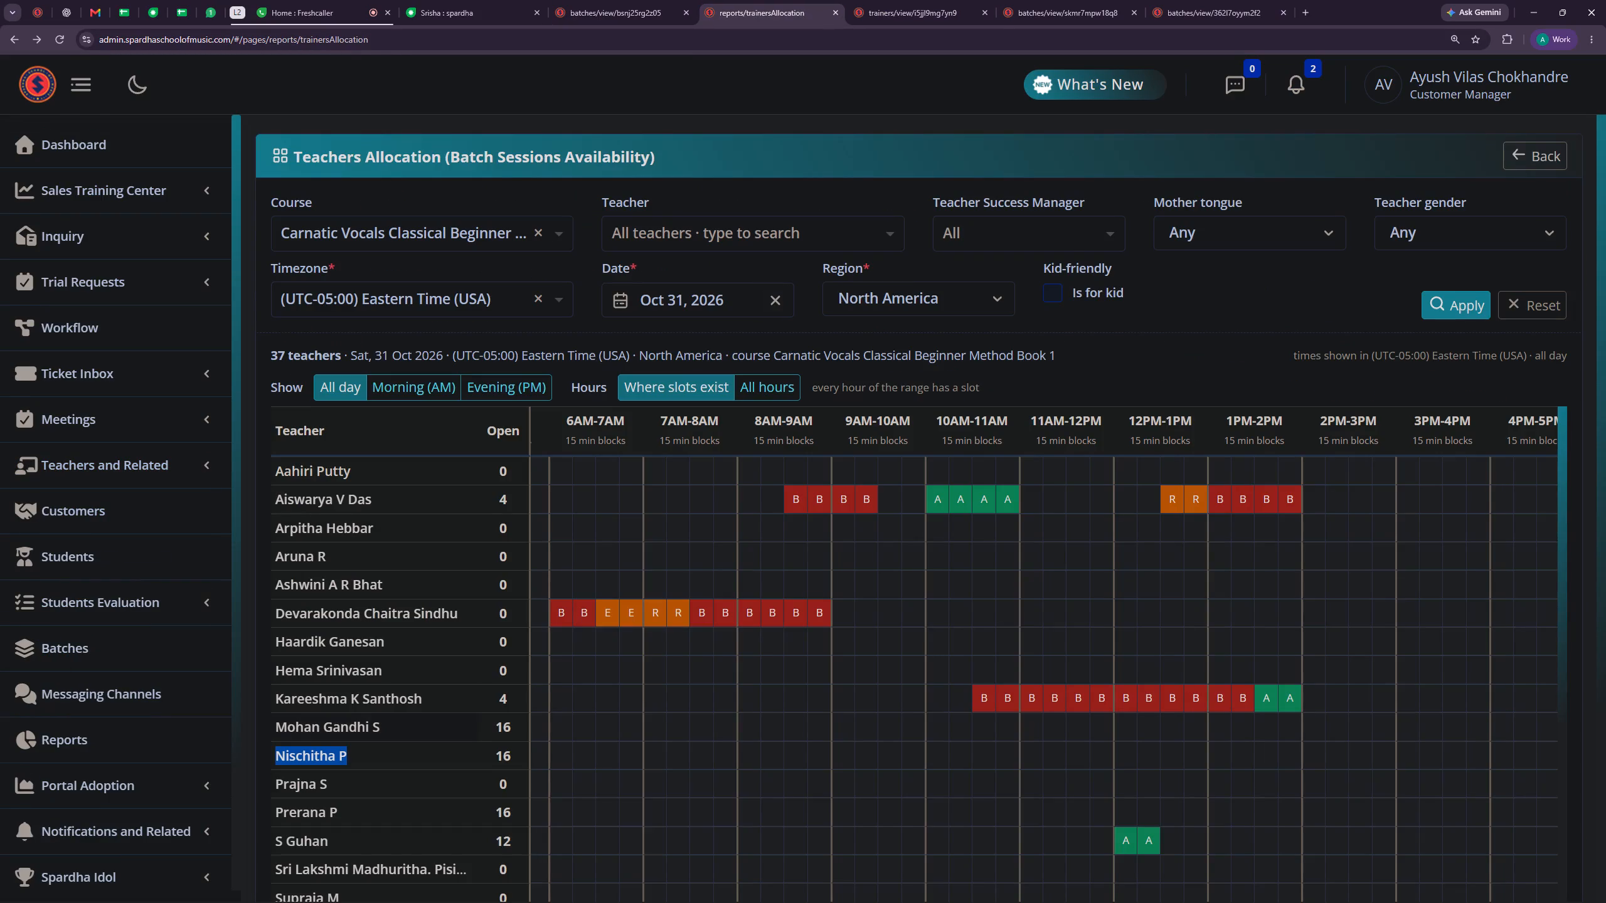
key(ctrl+c)
Compare the Carnatic Vocals batch's recurring weekly schedule with its October 2026 sessions.
click(652, 0)
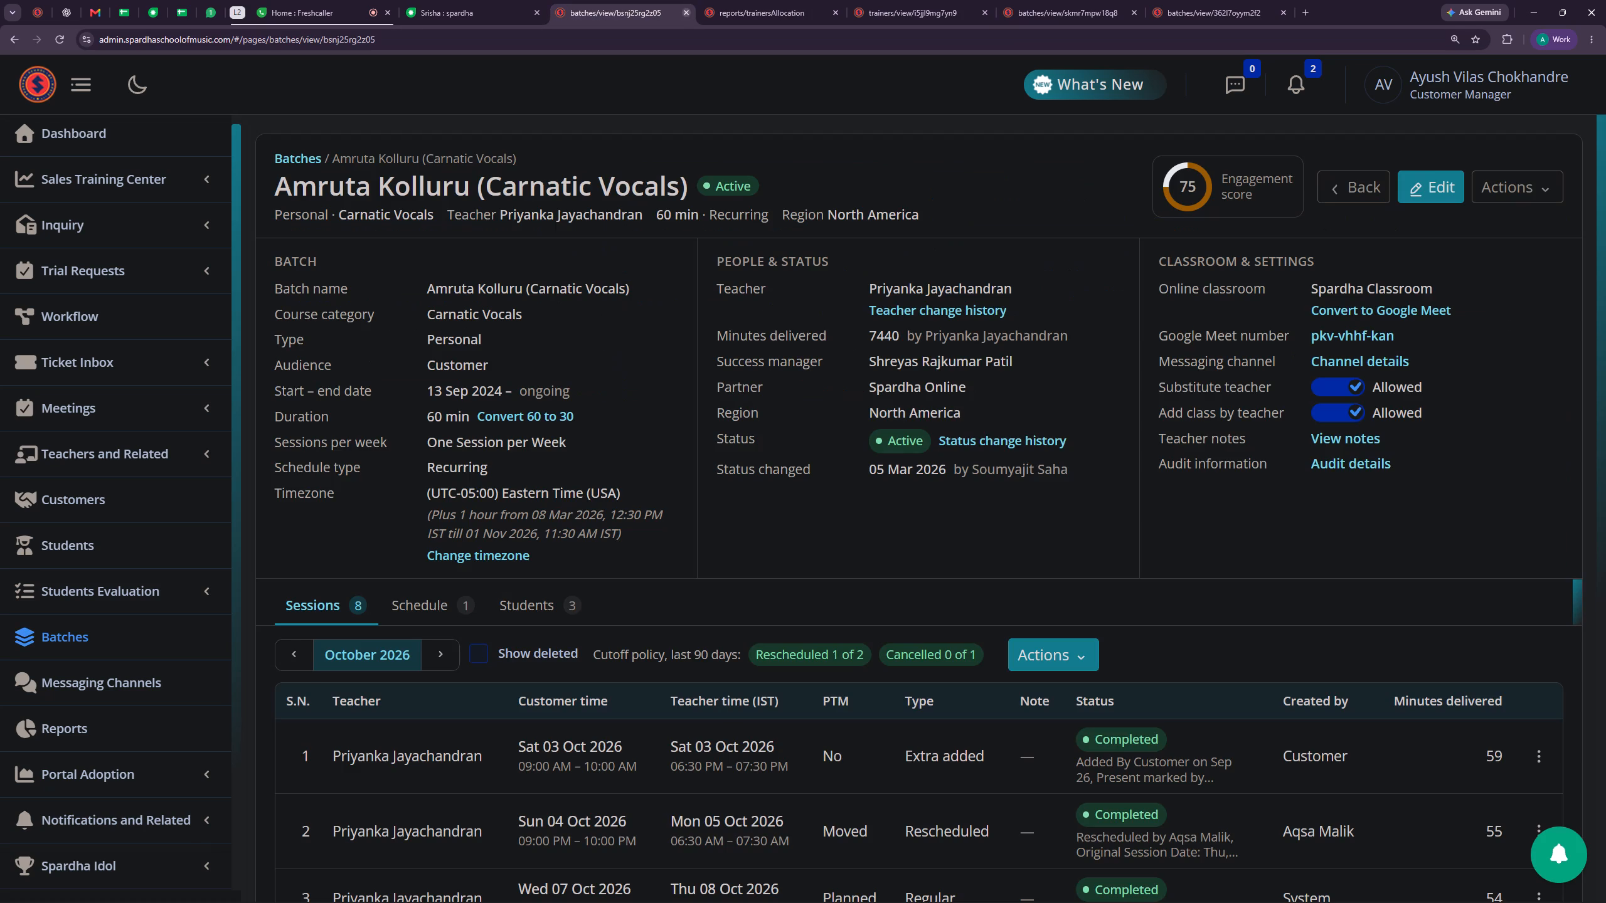
scroll(619, 617, down, 1)
click(429, 501)
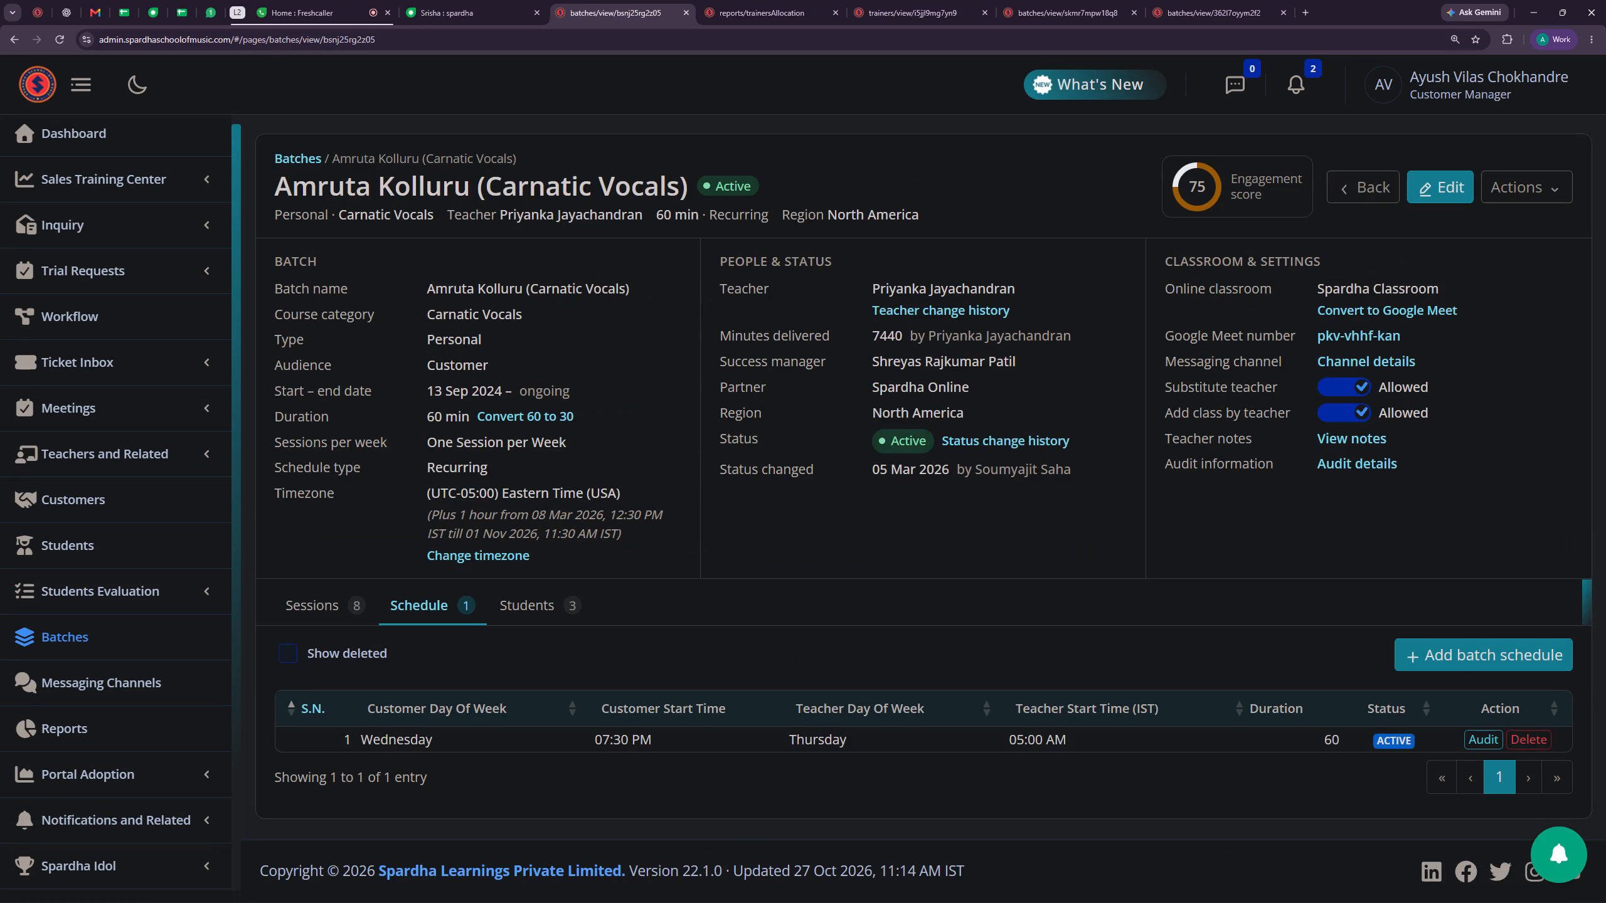
scroll(673, 686, down, 2)
scroll(569, 686, down, 1)
click(336, 606)
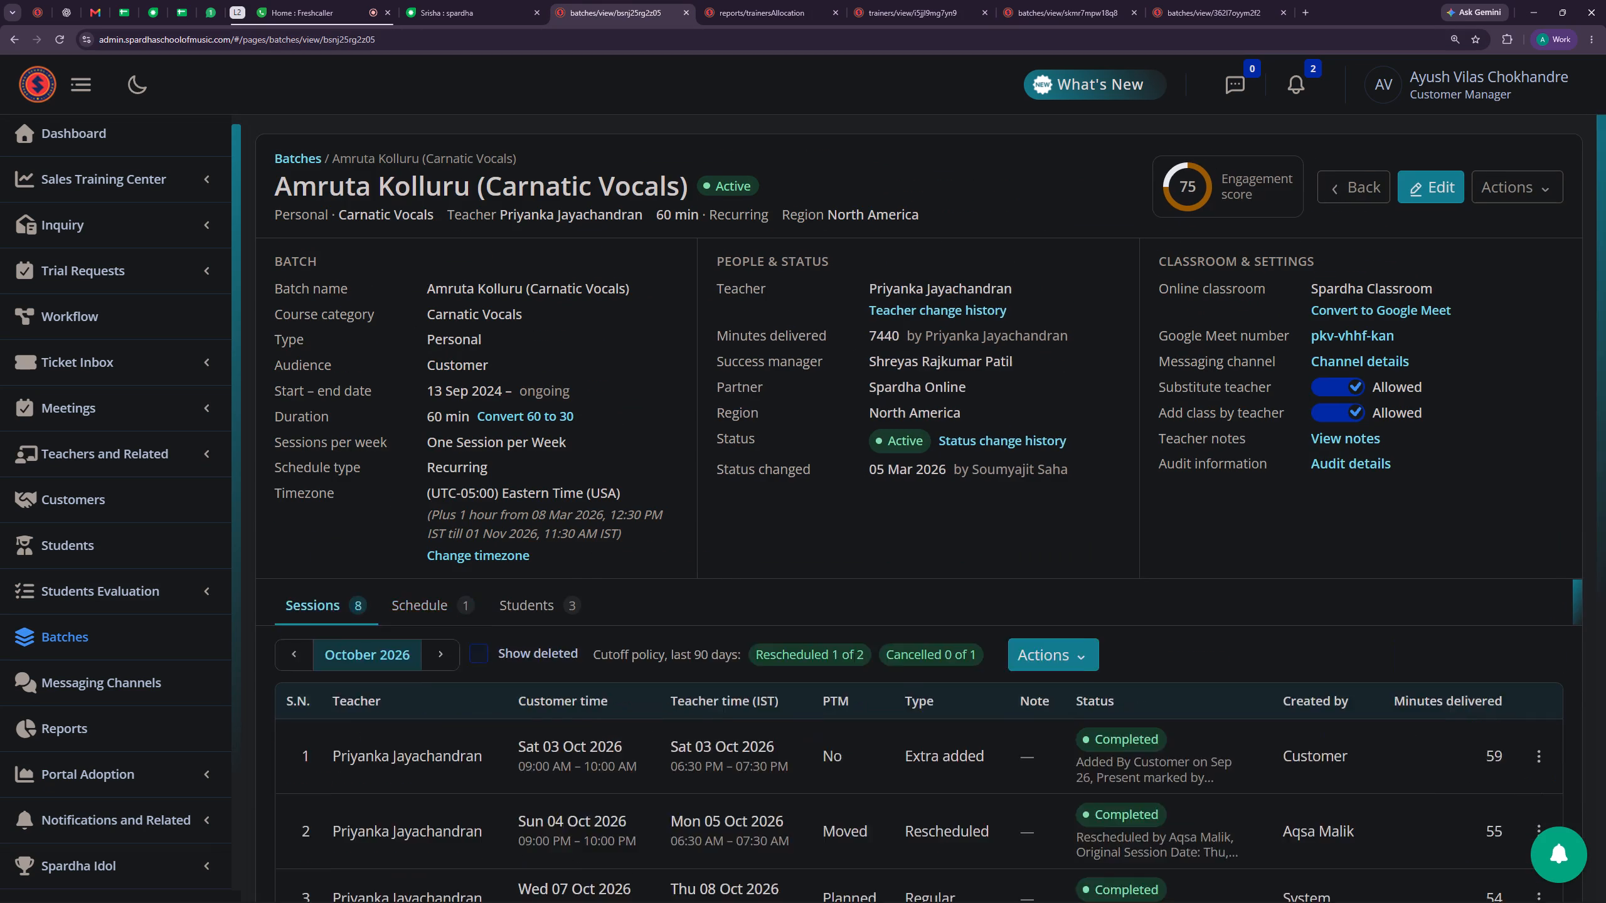
scroll(661, 661, down, 5)
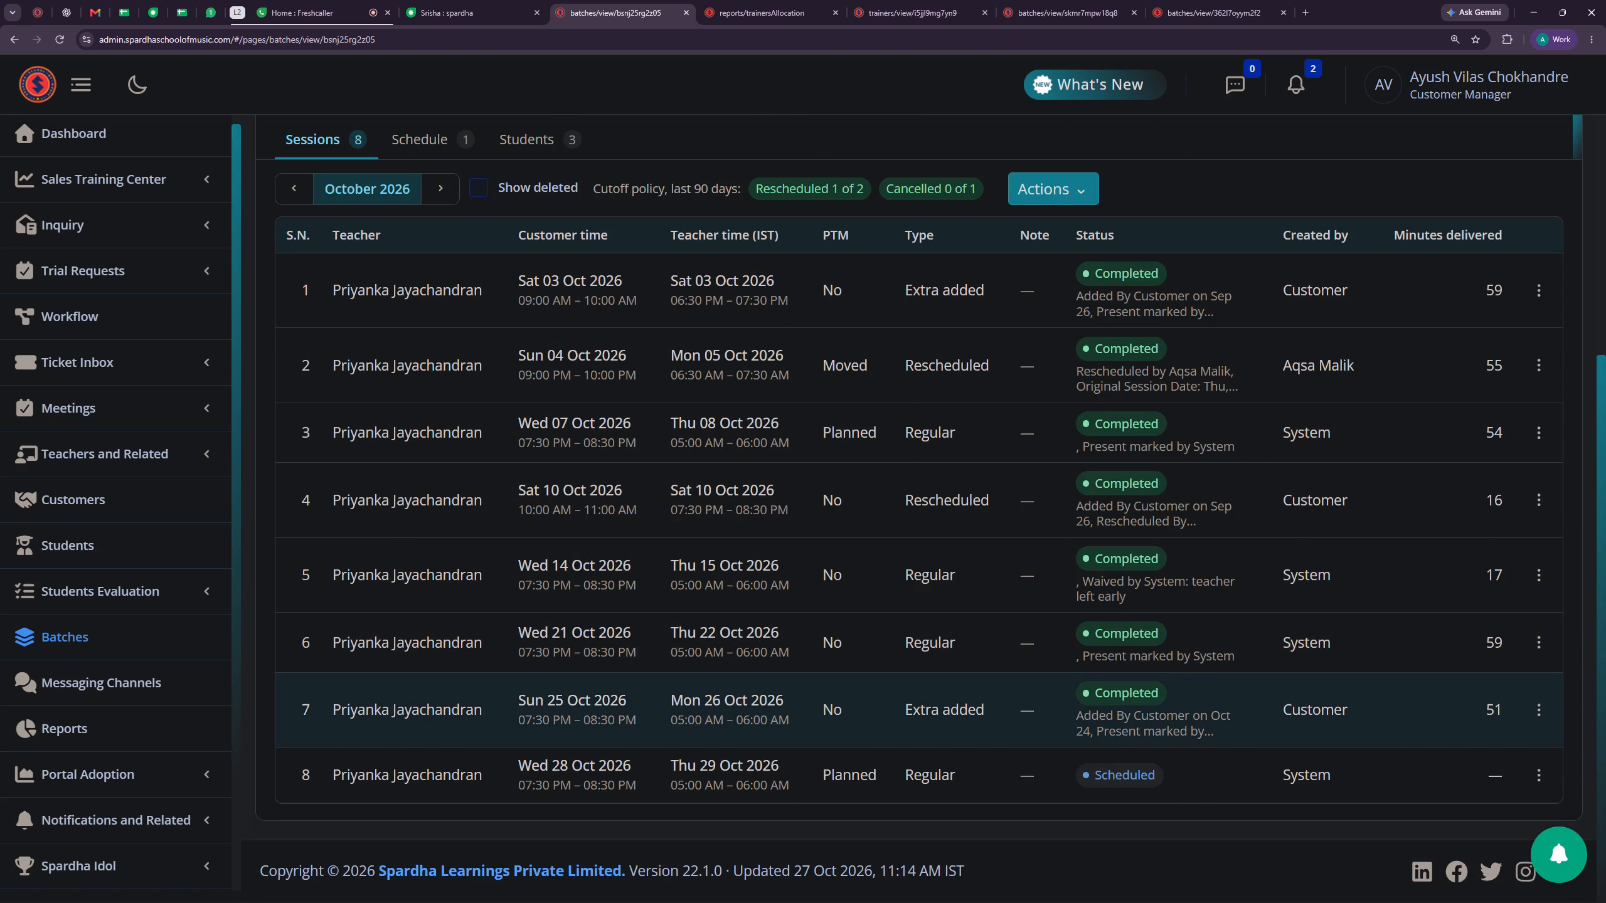
scroll(765, 729, up, 3)
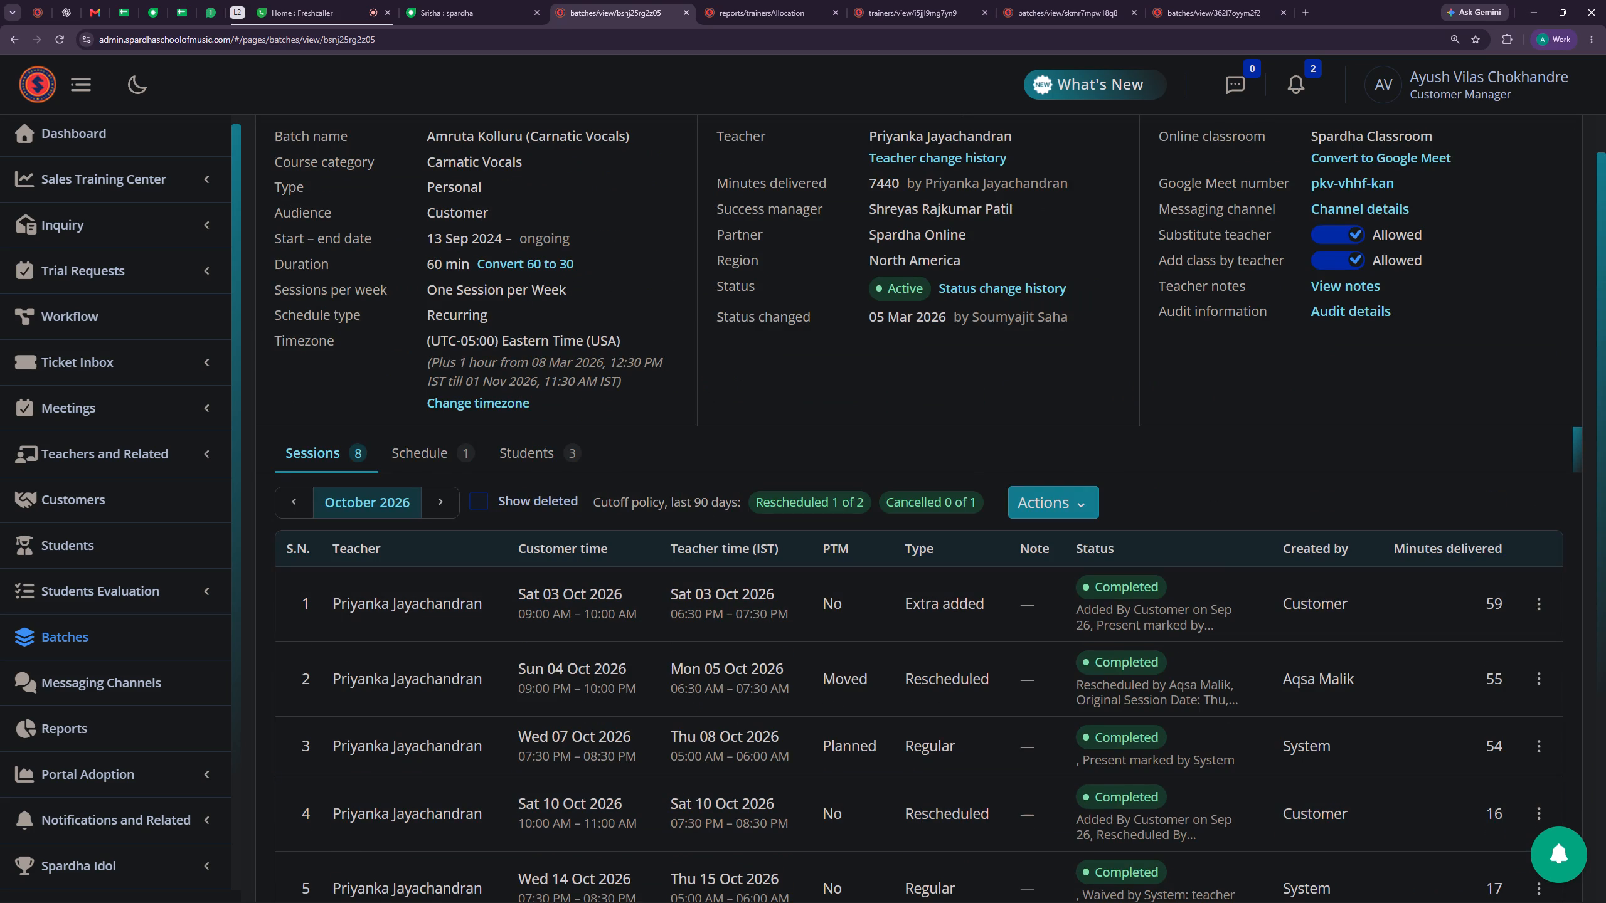
click(428, 449)
click(330, 604)
click(444, 605)
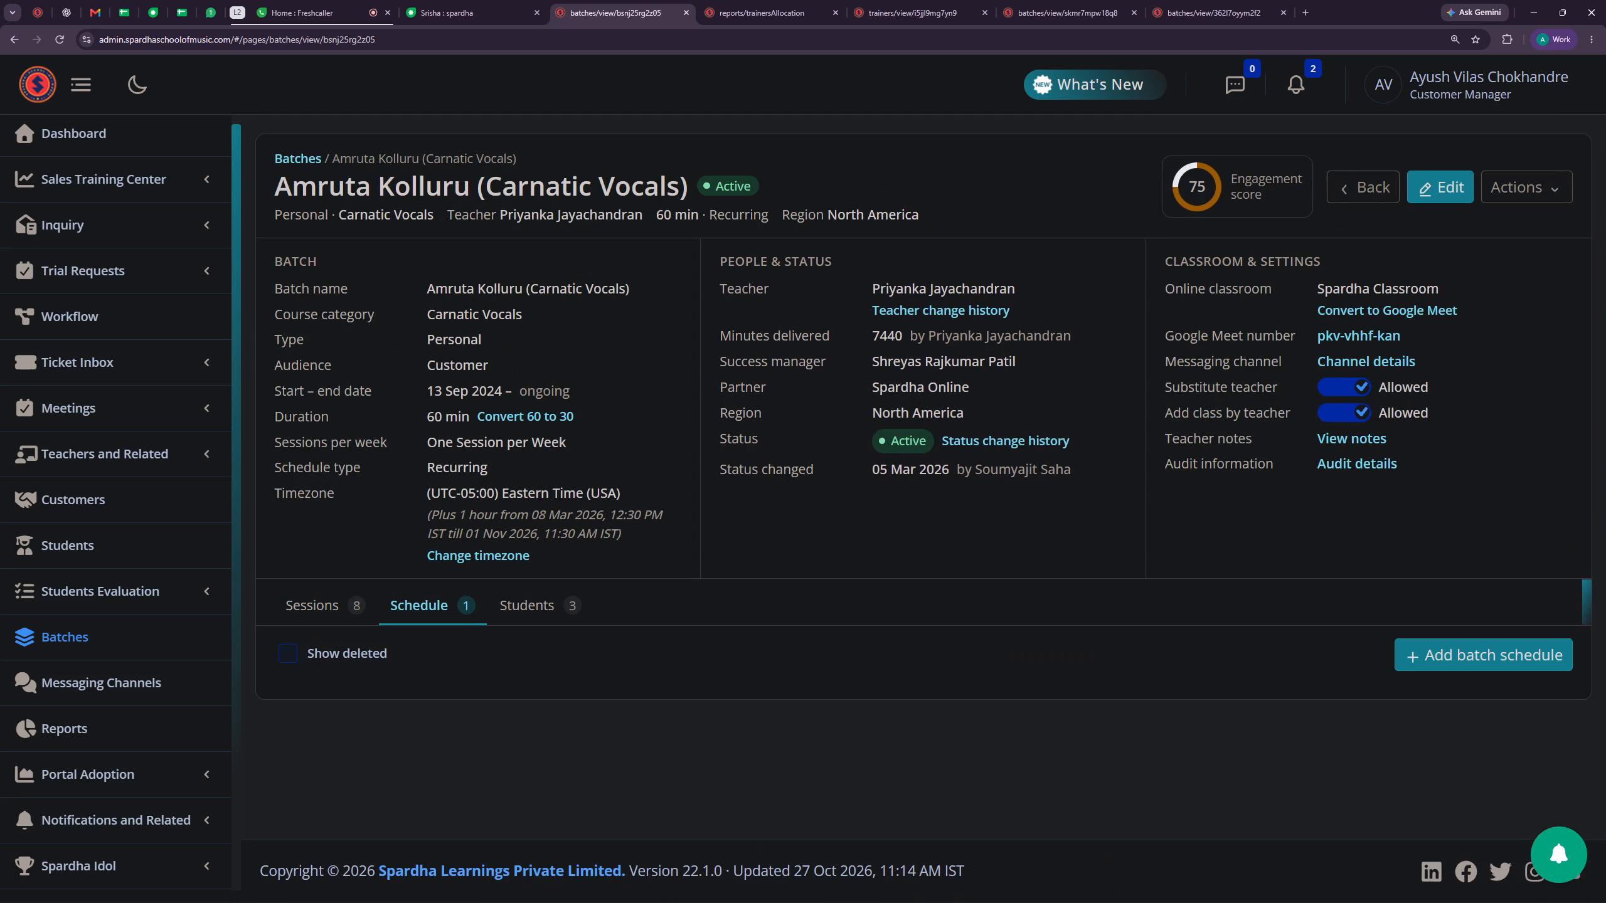
scroll(609, 613, down, 6)
click(321, 596)
scroll(556, 610, down, 5)
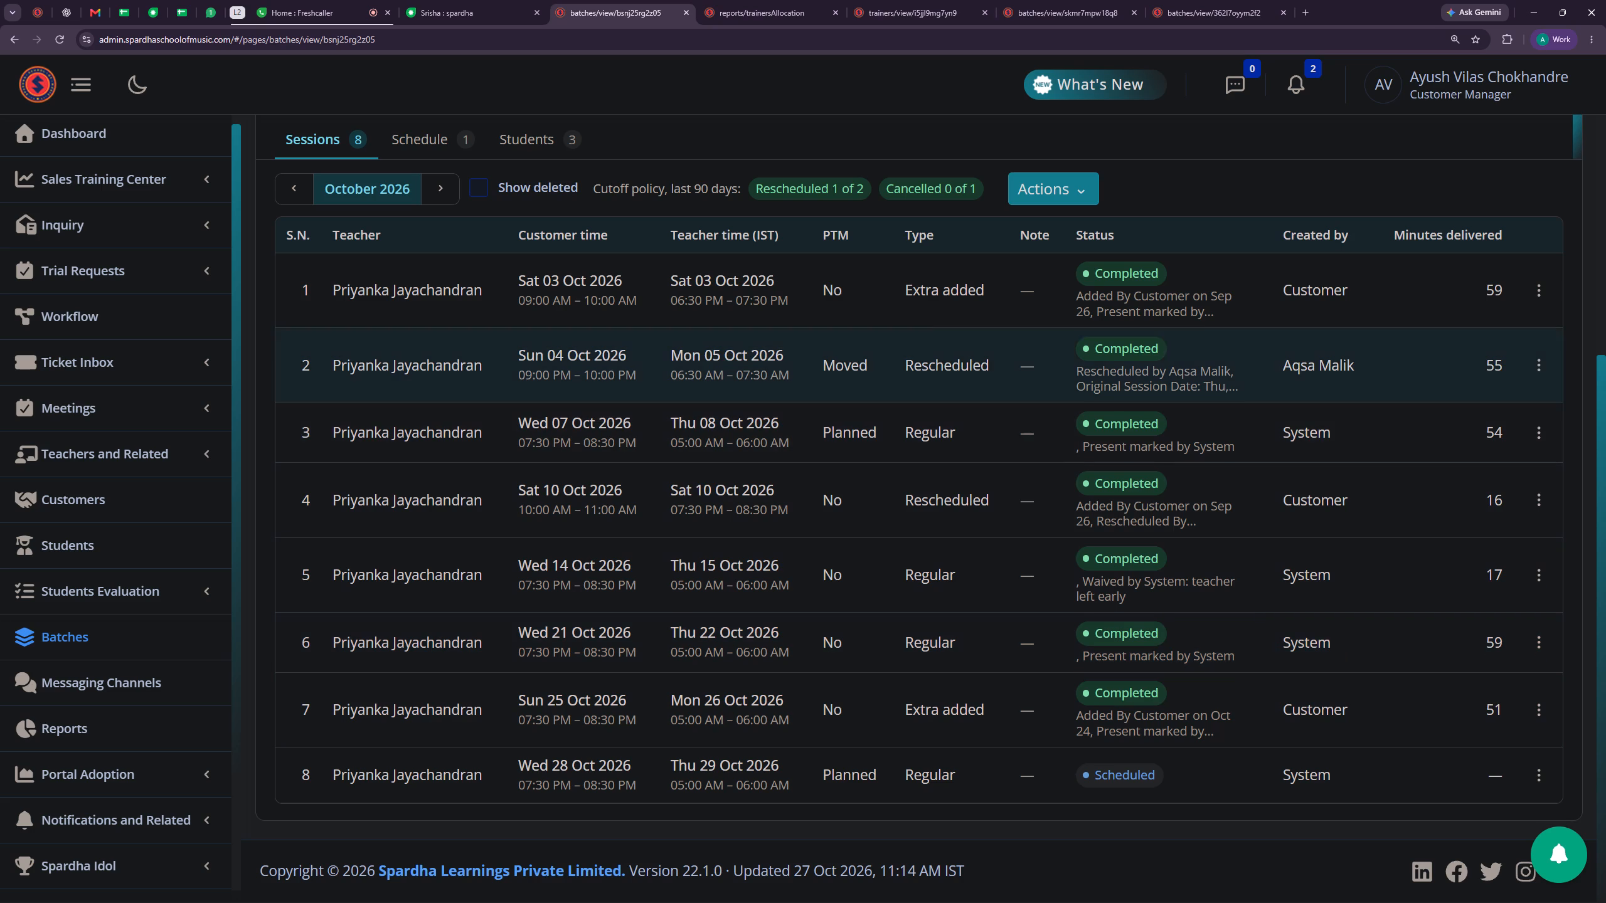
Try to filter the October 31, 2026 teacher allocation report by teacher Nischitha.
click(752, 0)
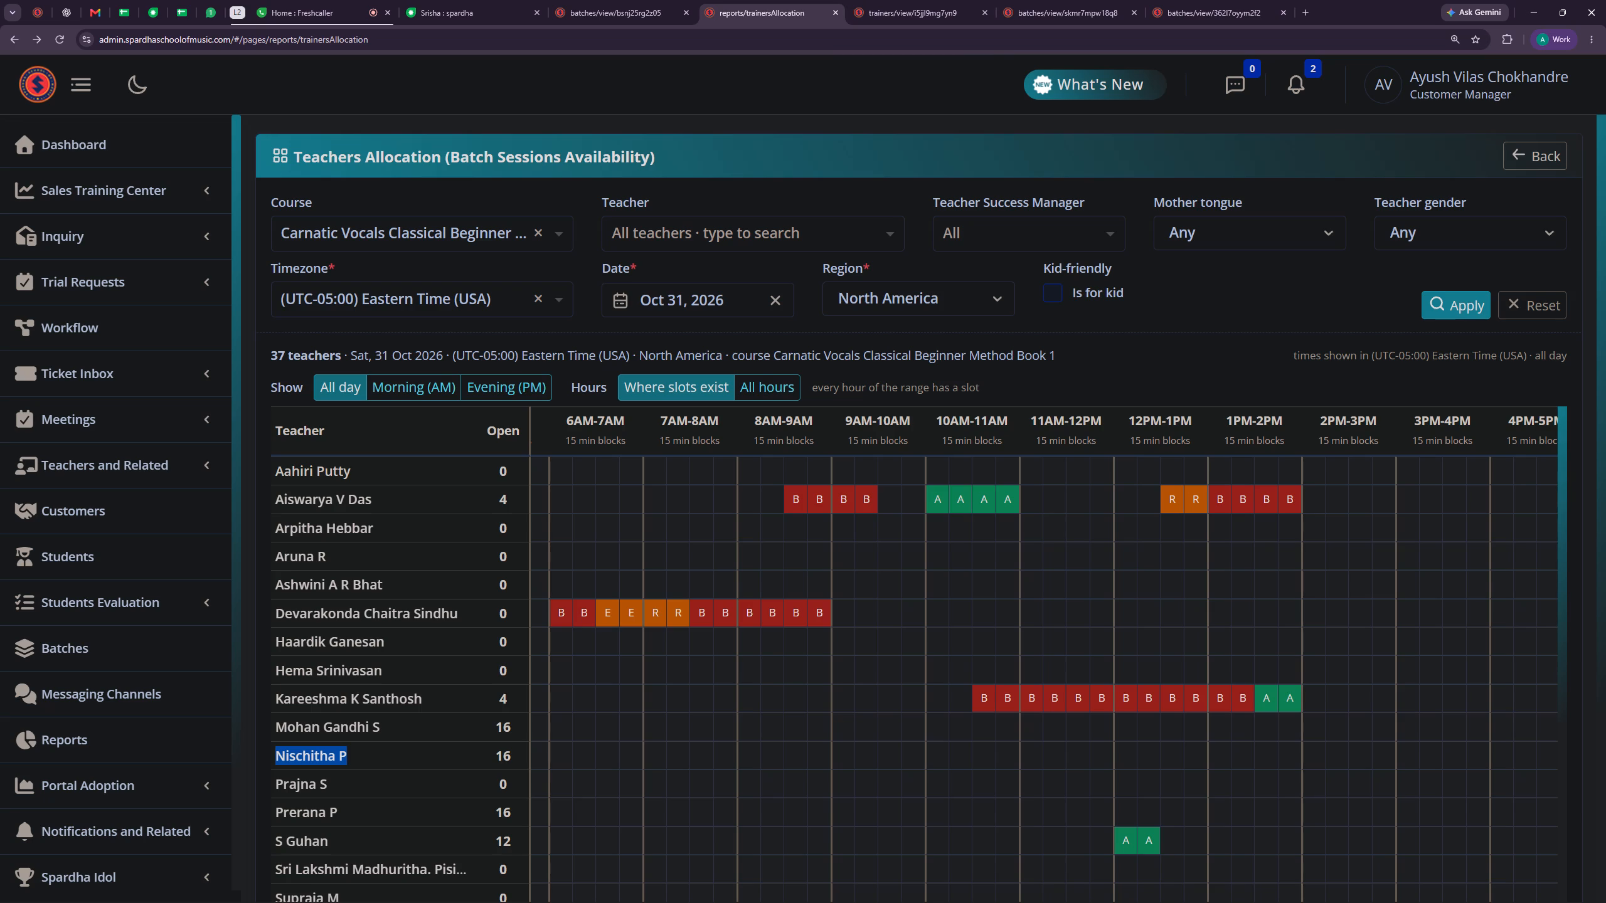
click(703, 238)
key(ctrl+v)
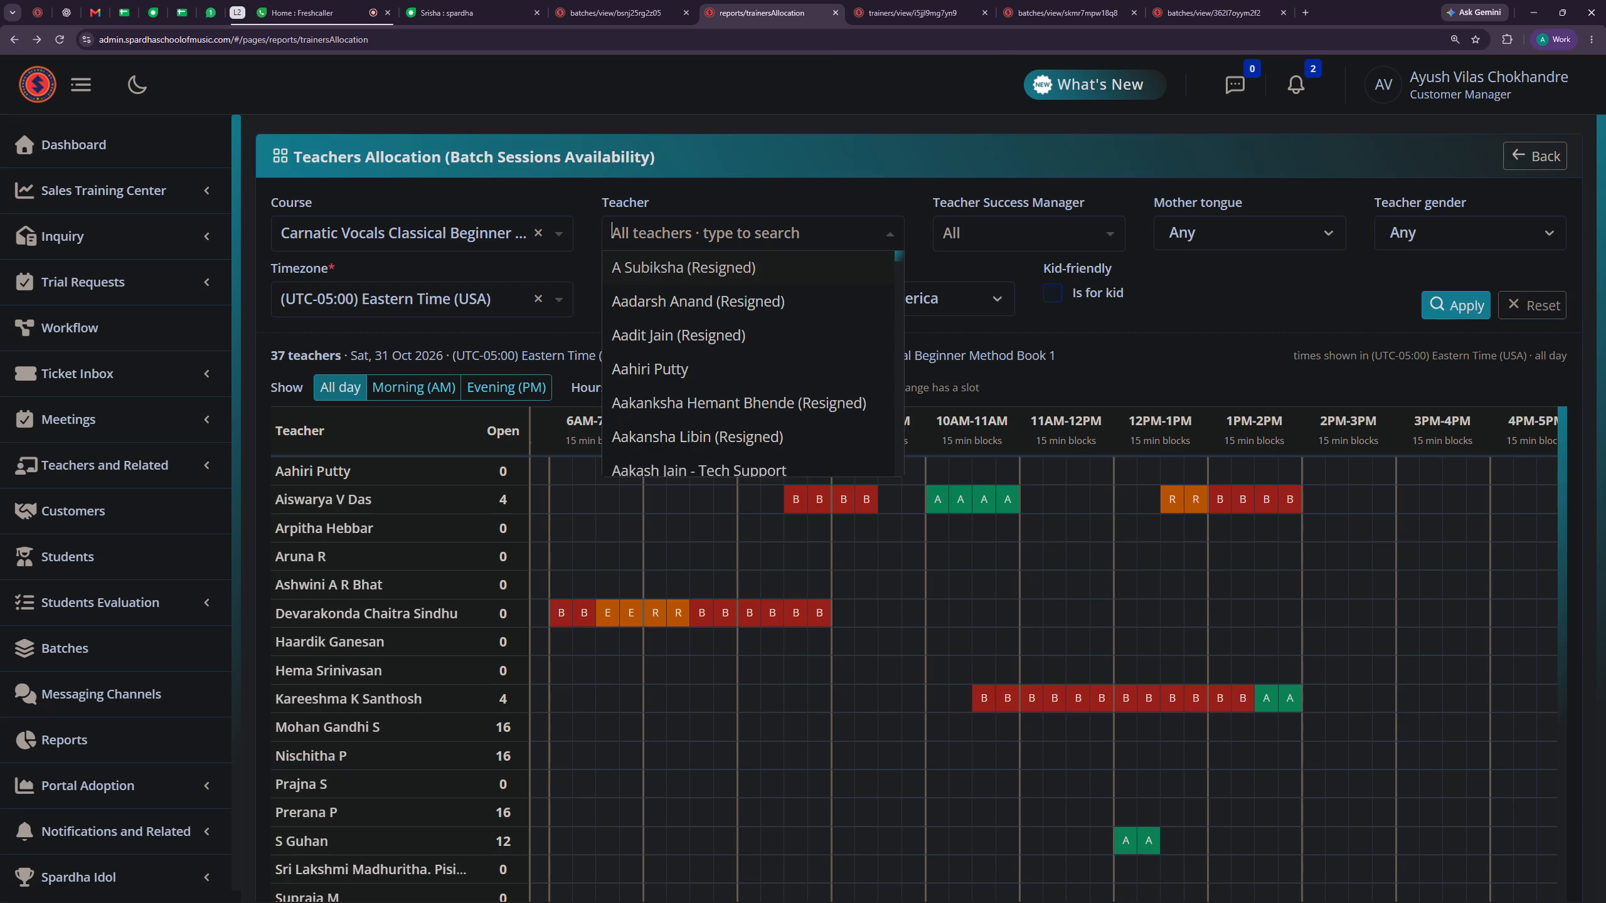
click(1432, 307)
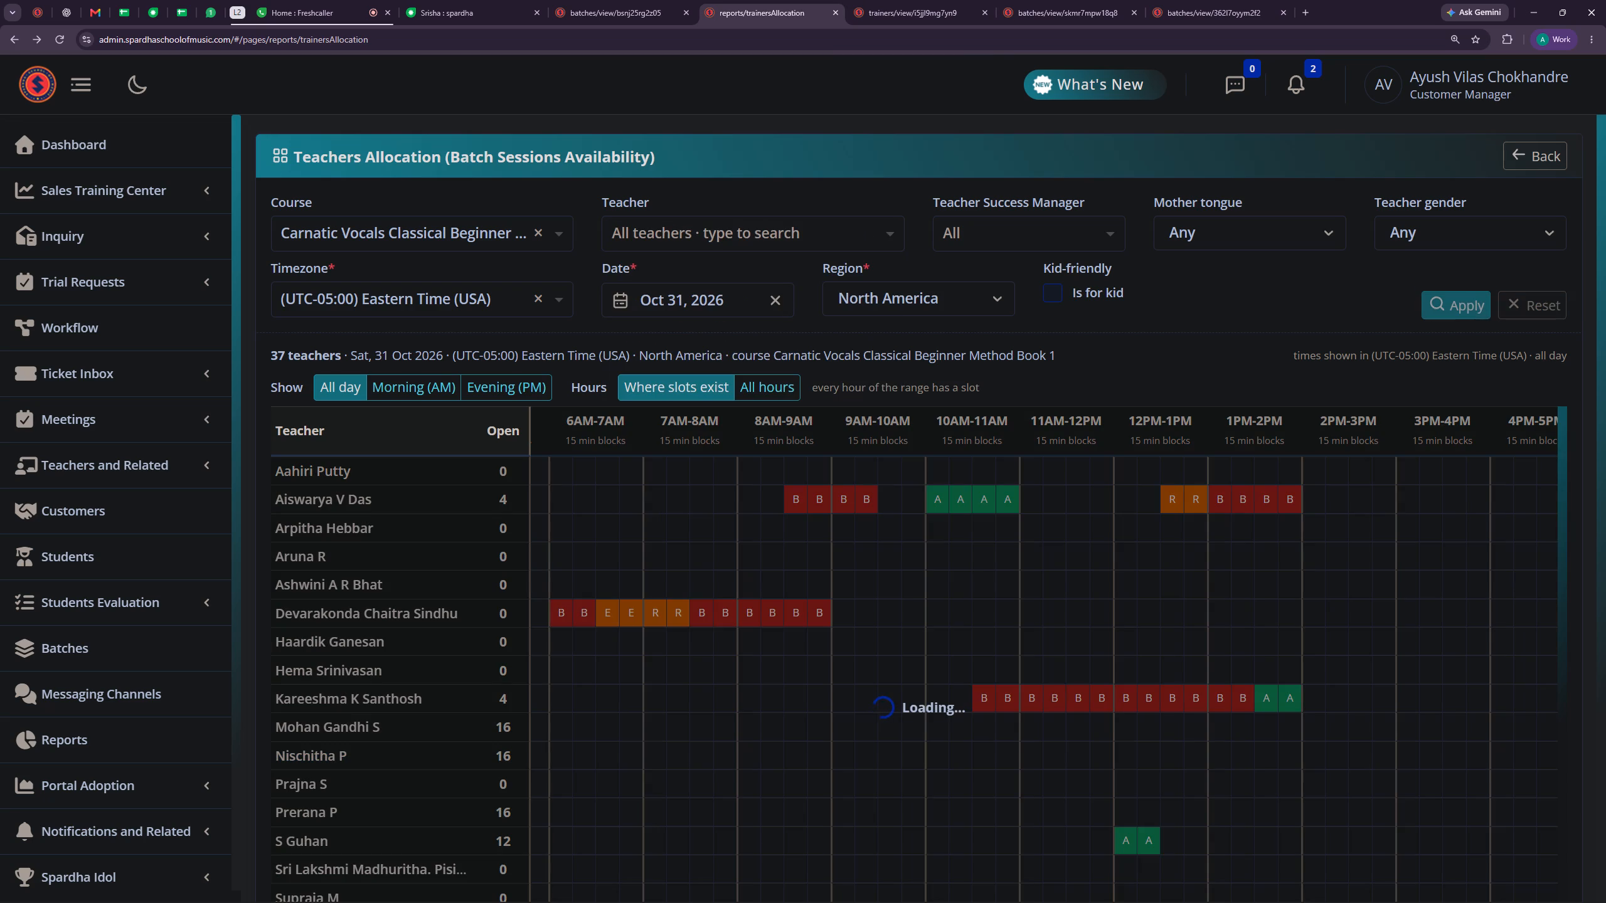
Filter the teacher allocation report to Nischitha's availability with the date set to November 4, 2026.
click(728, 298)
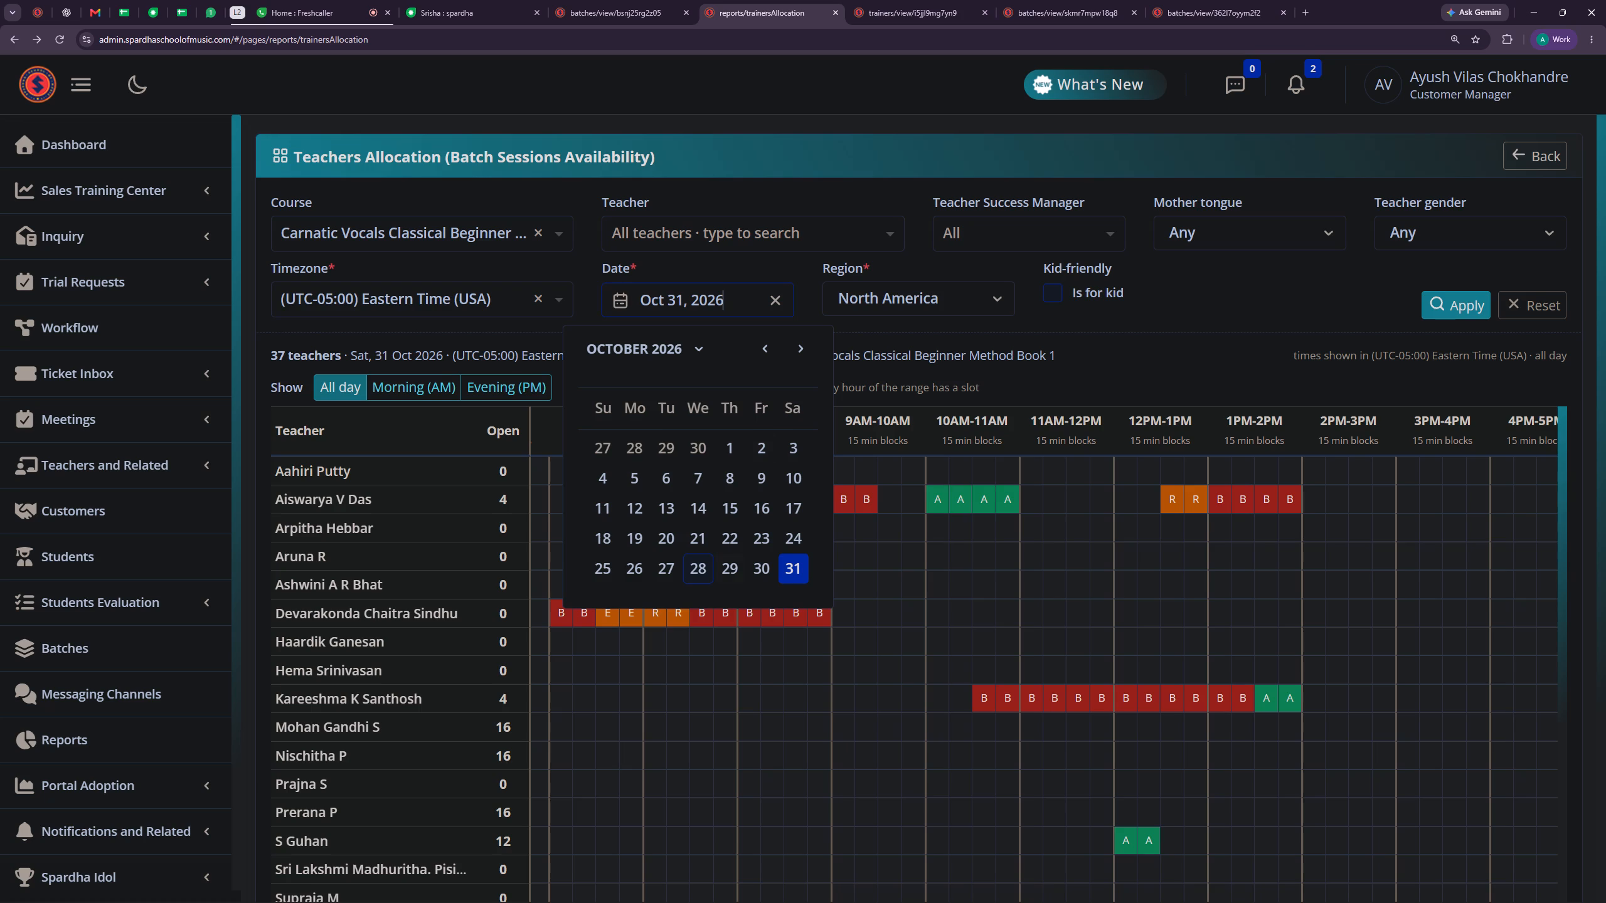
click(797, 351)
click(701, 443)
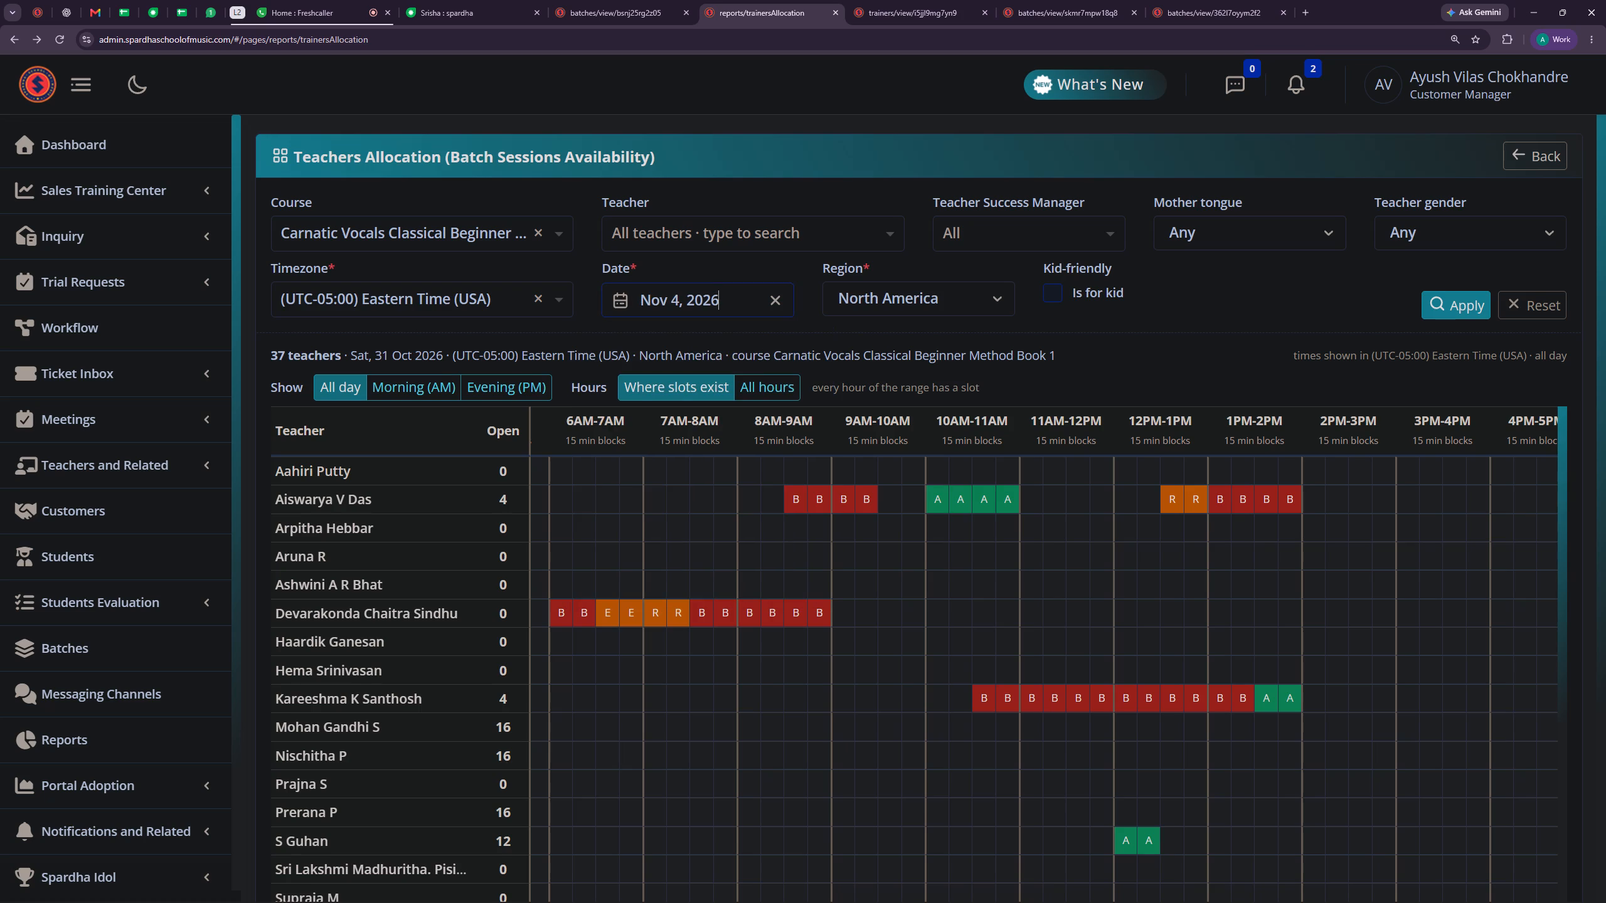
click(1440, 310)
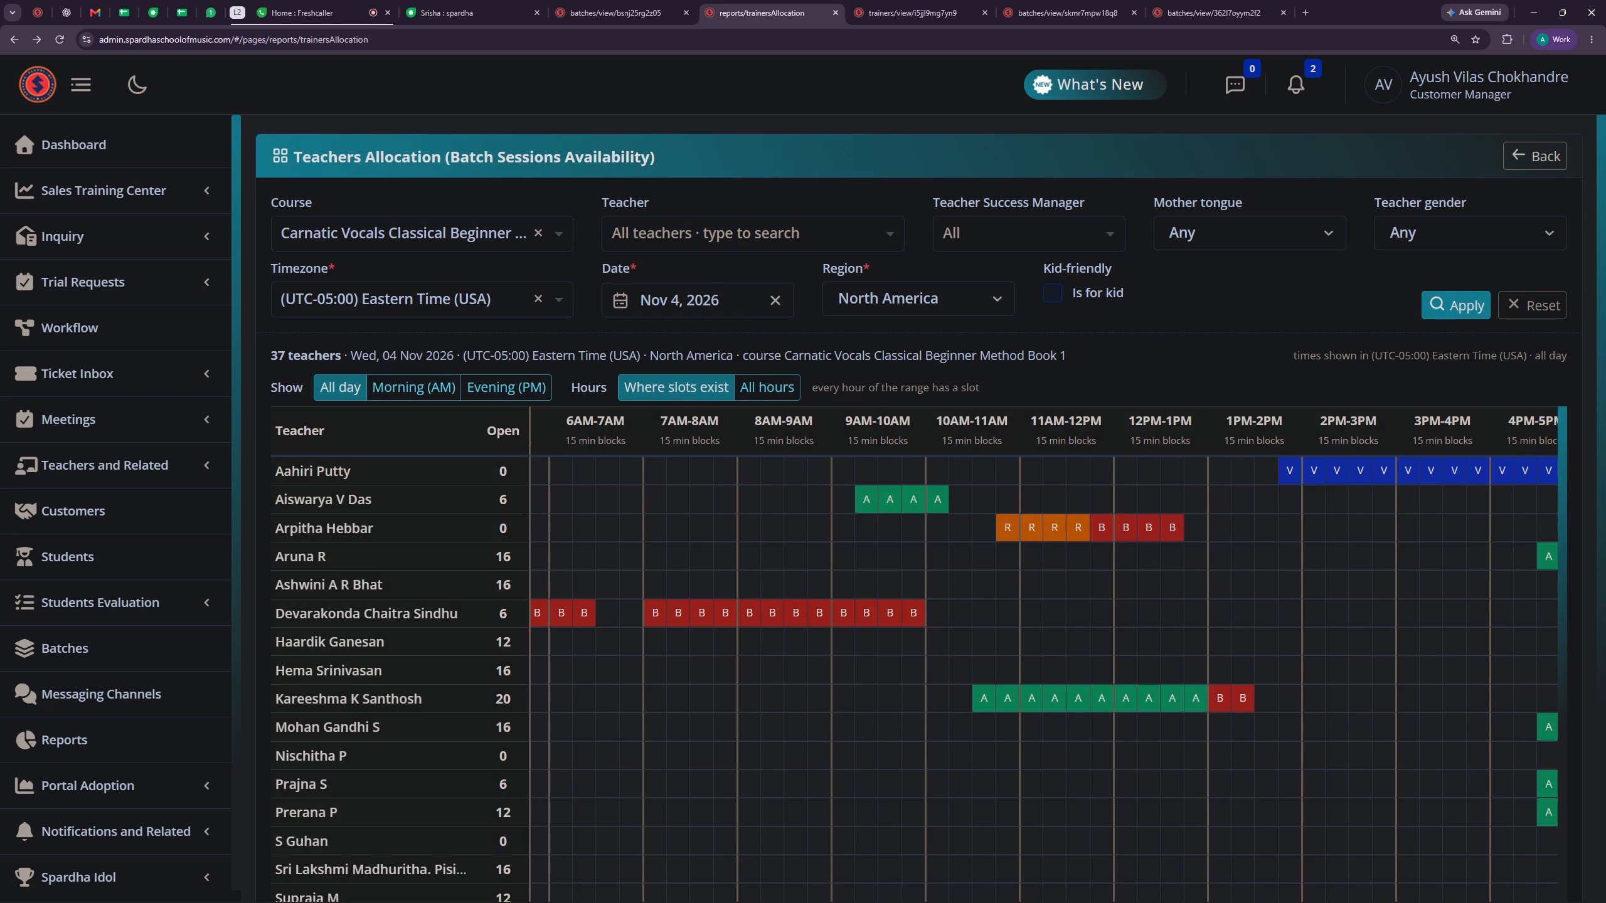
click(732, 230)
key(ctrl+v)
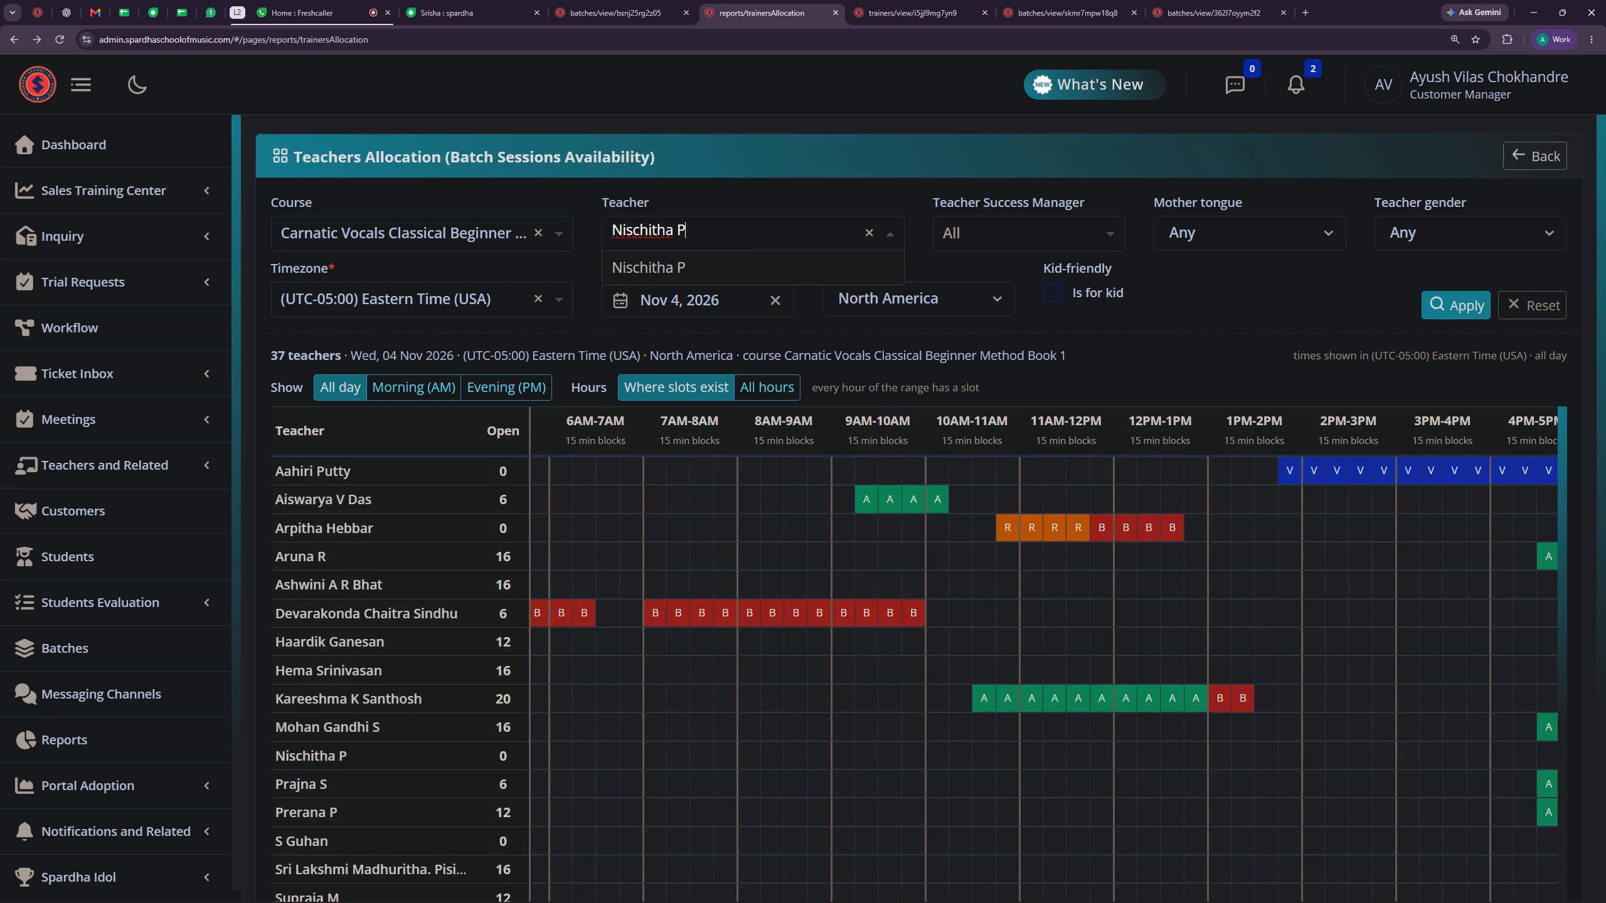
click(689, 271)
click(1469, 308)
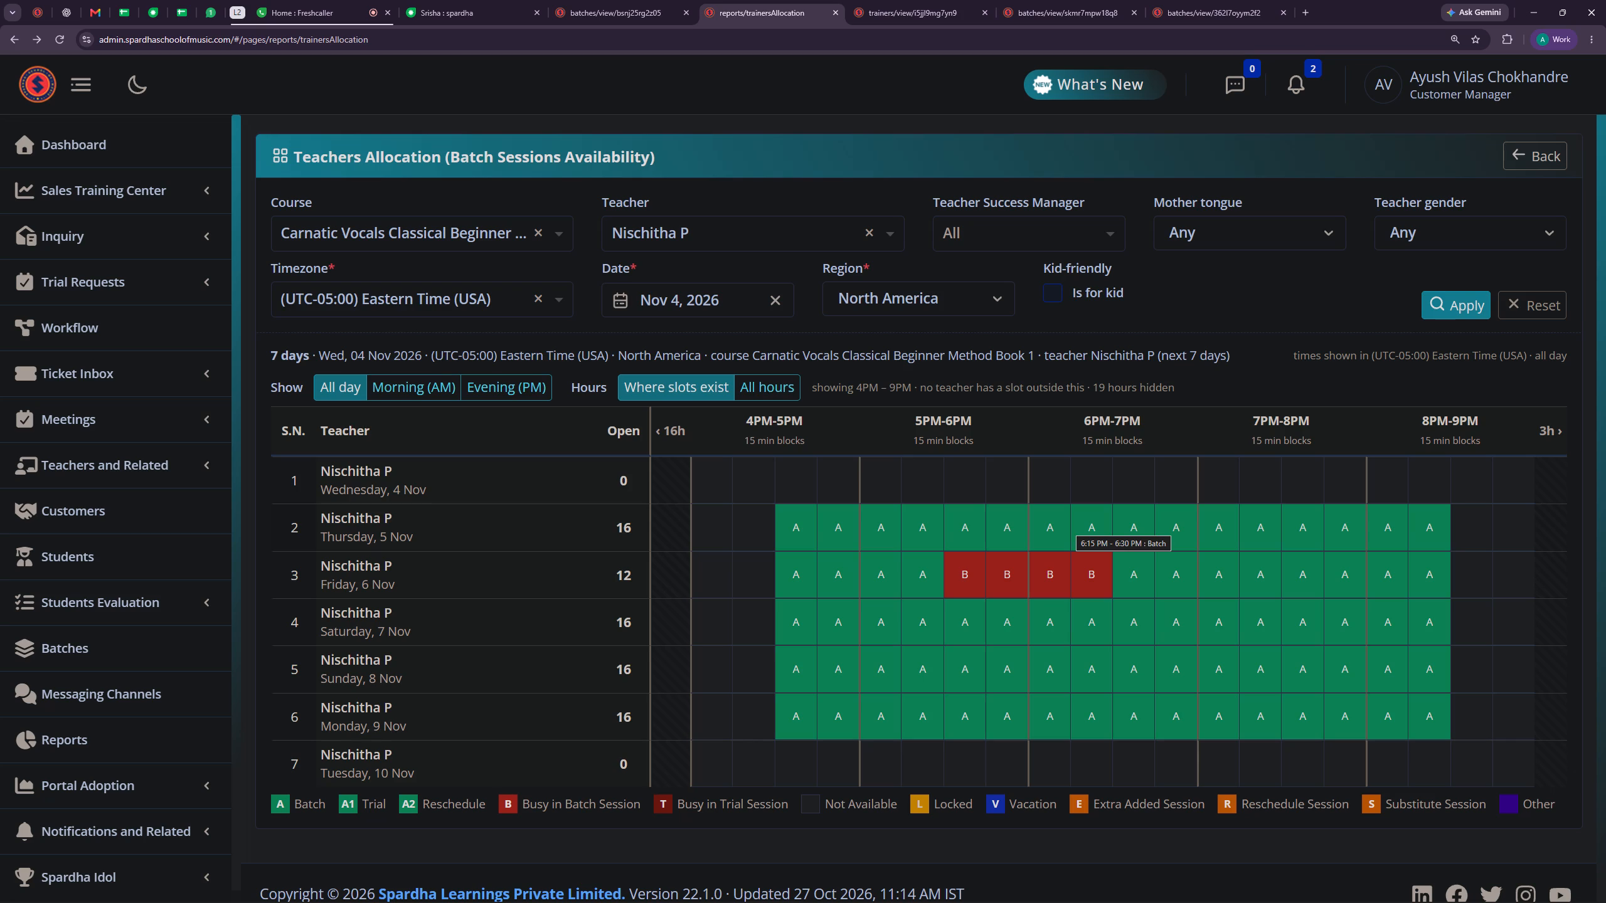
Compare the Carnatic Vocals batch details and October 2026 sessions with Nischitha's availability in the allocation report.
click(639, 0)
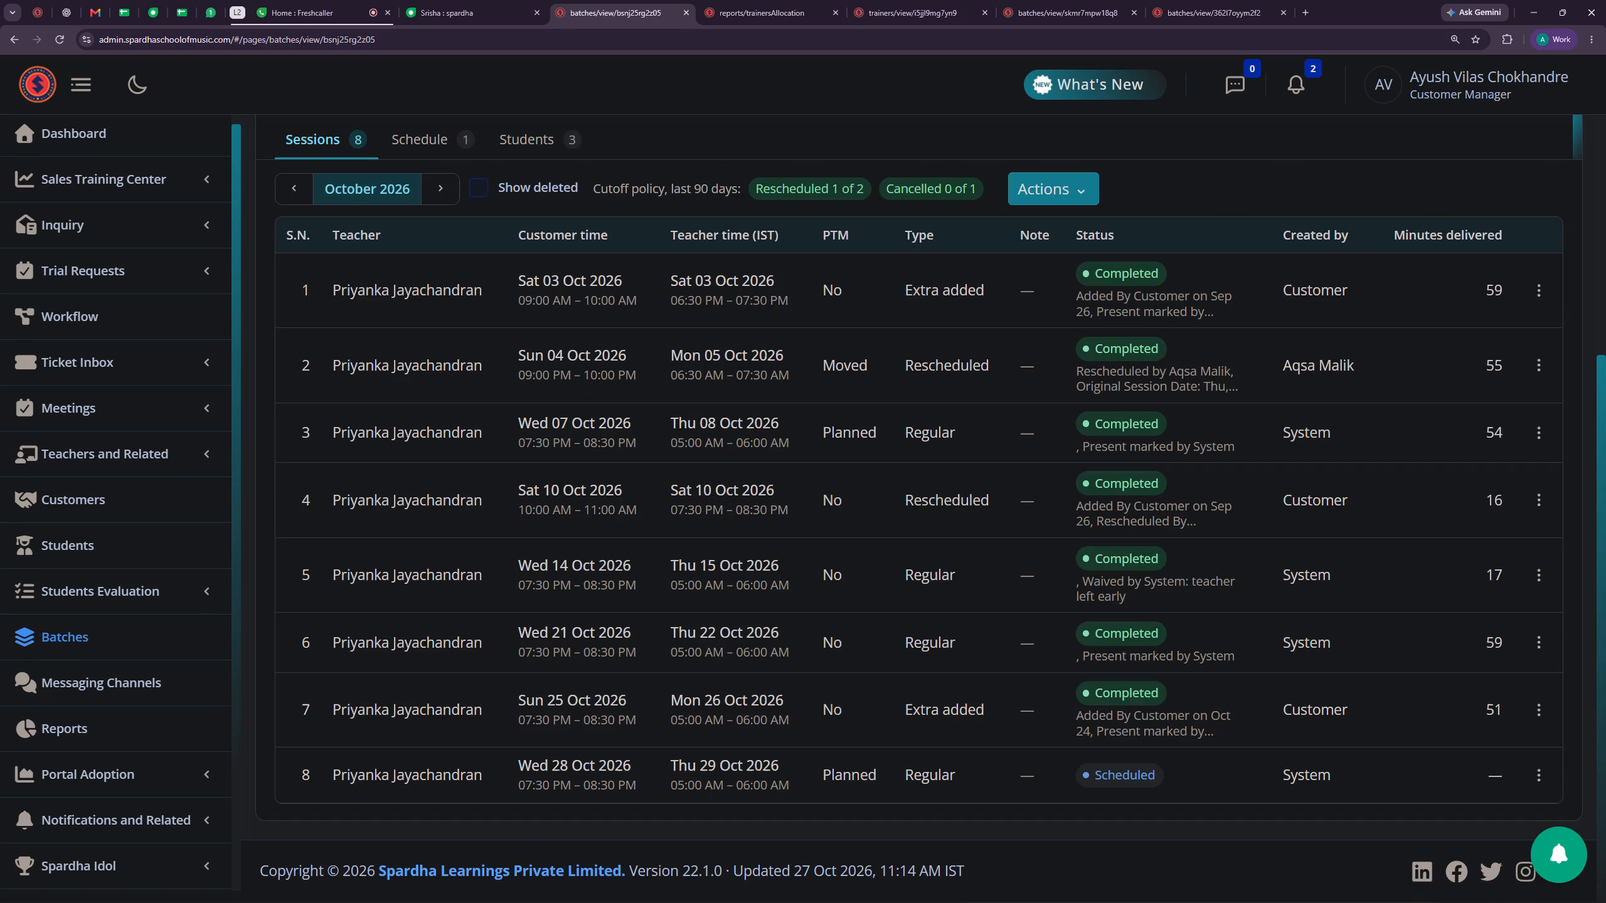
scroll(861, 446, up, 4)
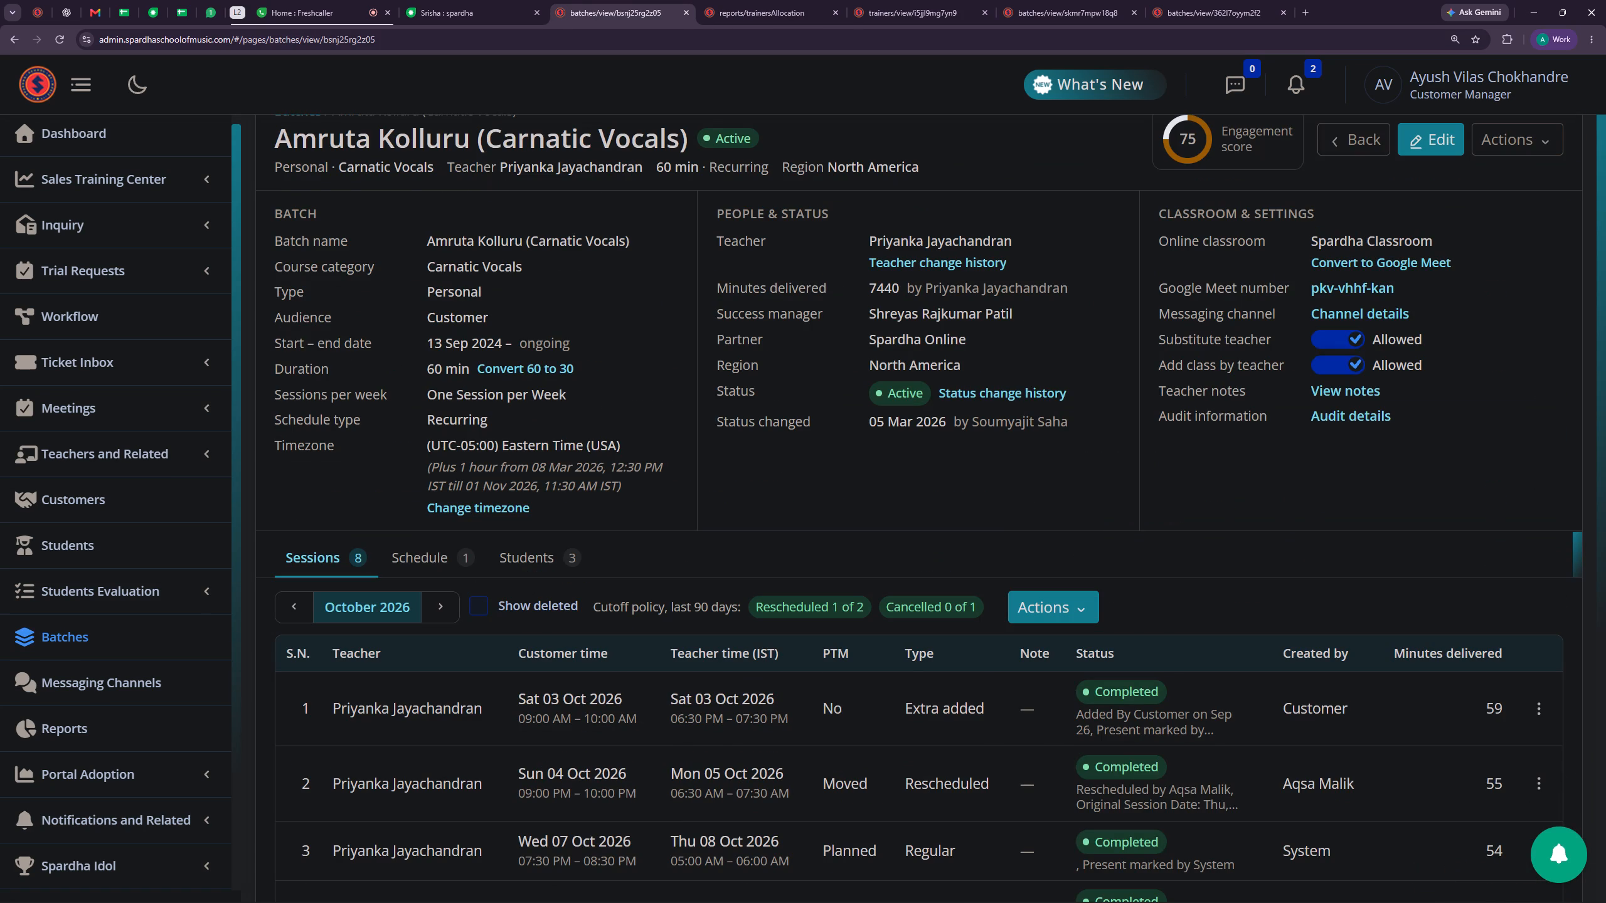
scroll(661, 544, down, 1)
scroll(713, 428, up, 1)
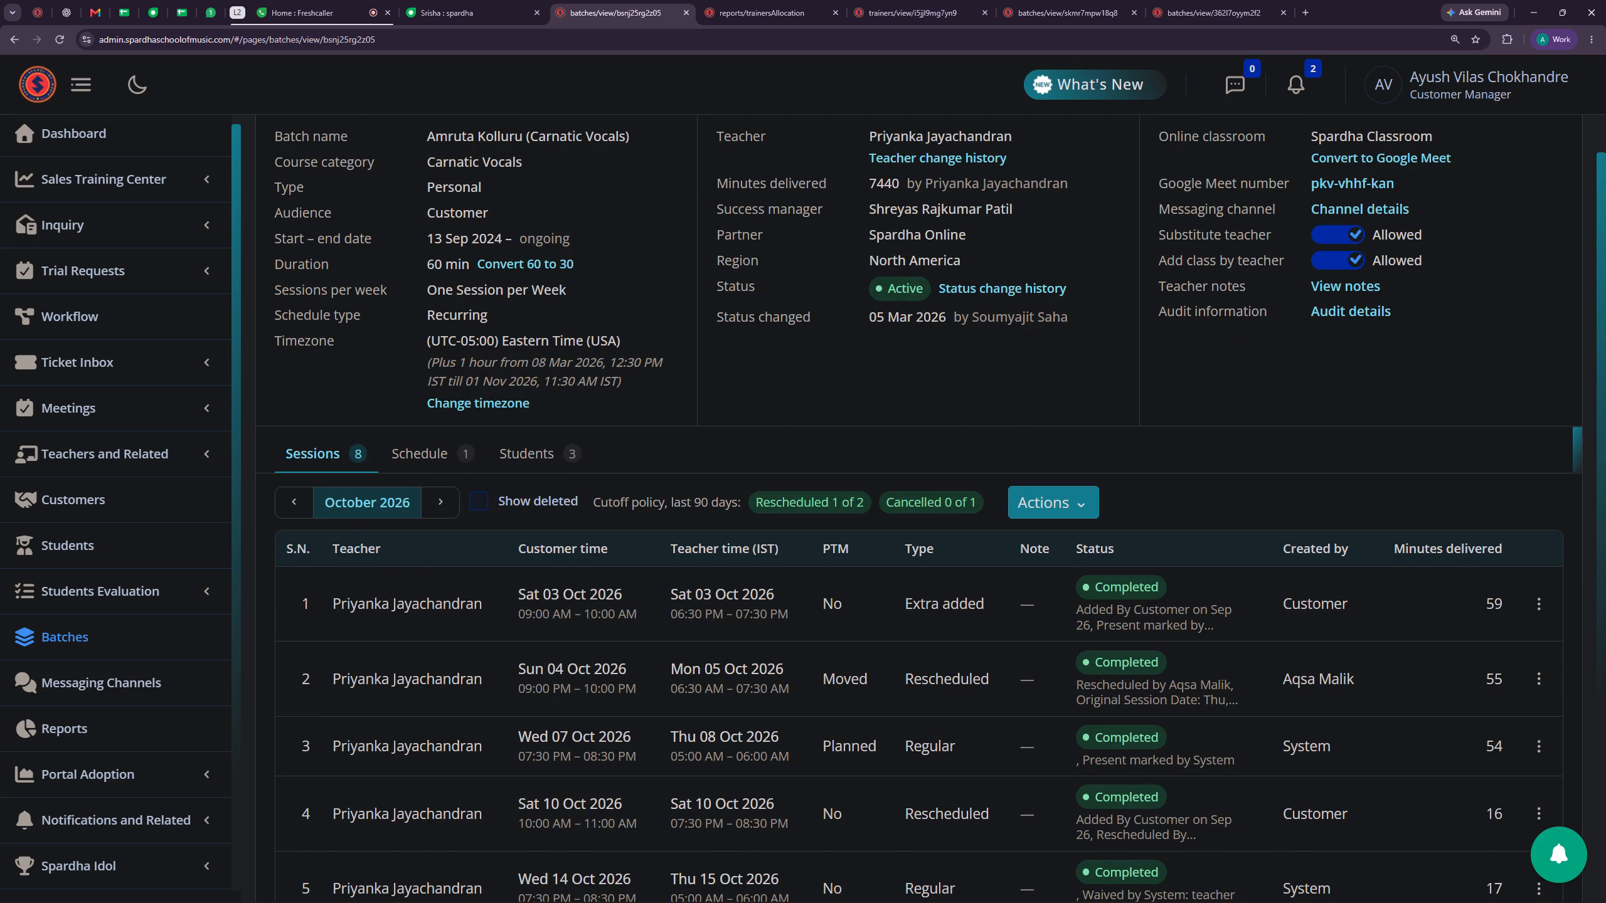
scroll(710, 430, up, 1)
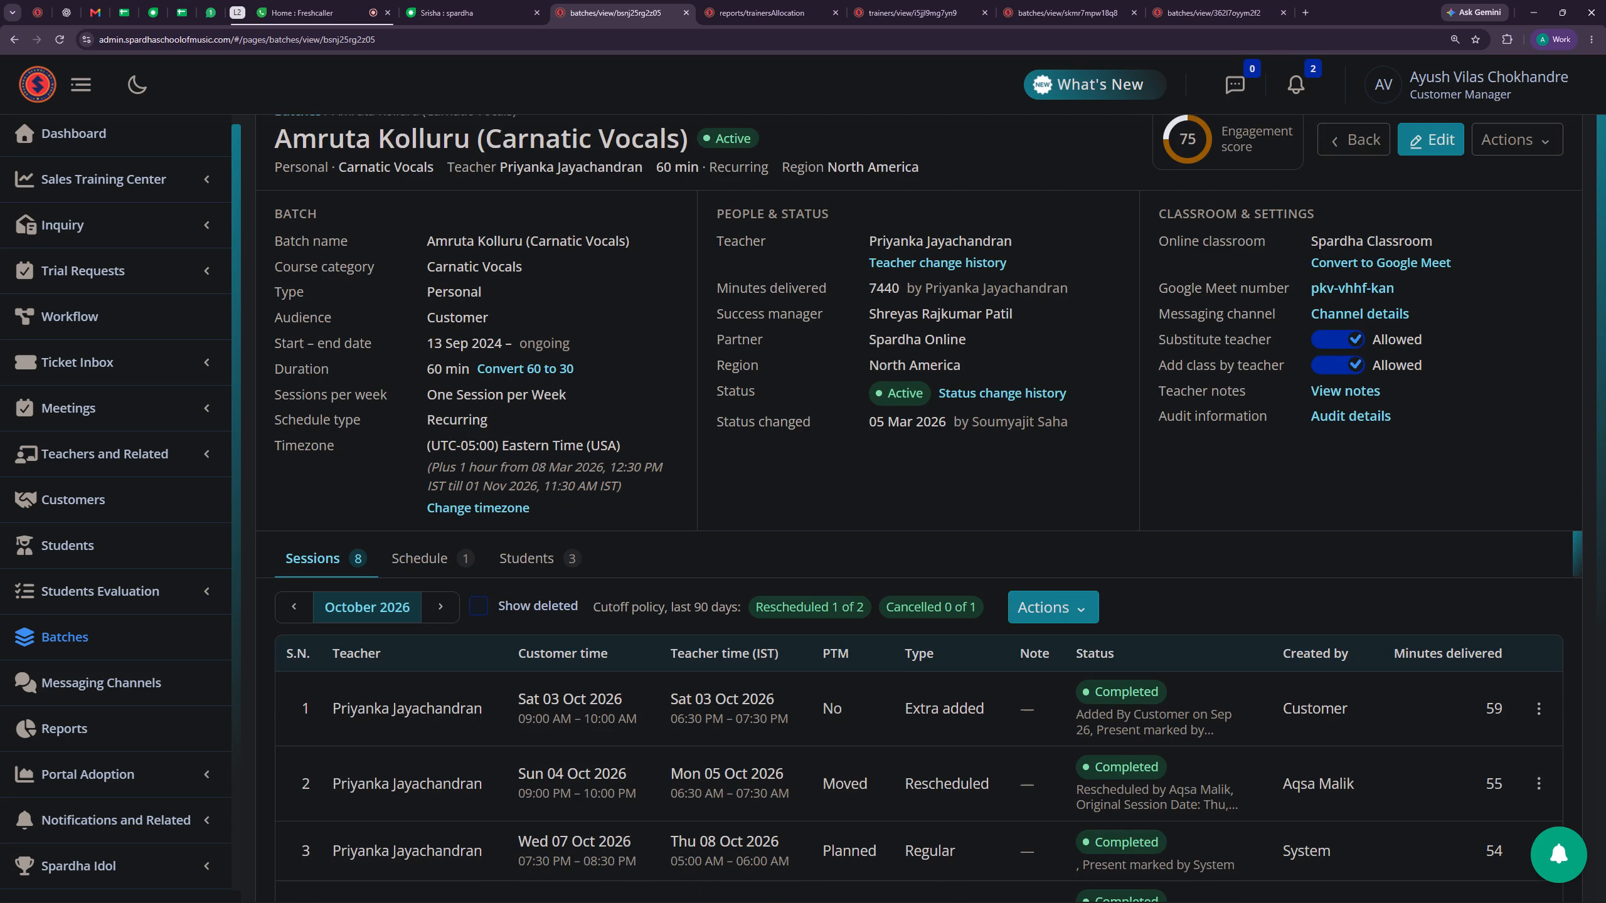
scroll(698, 520, down, 4)
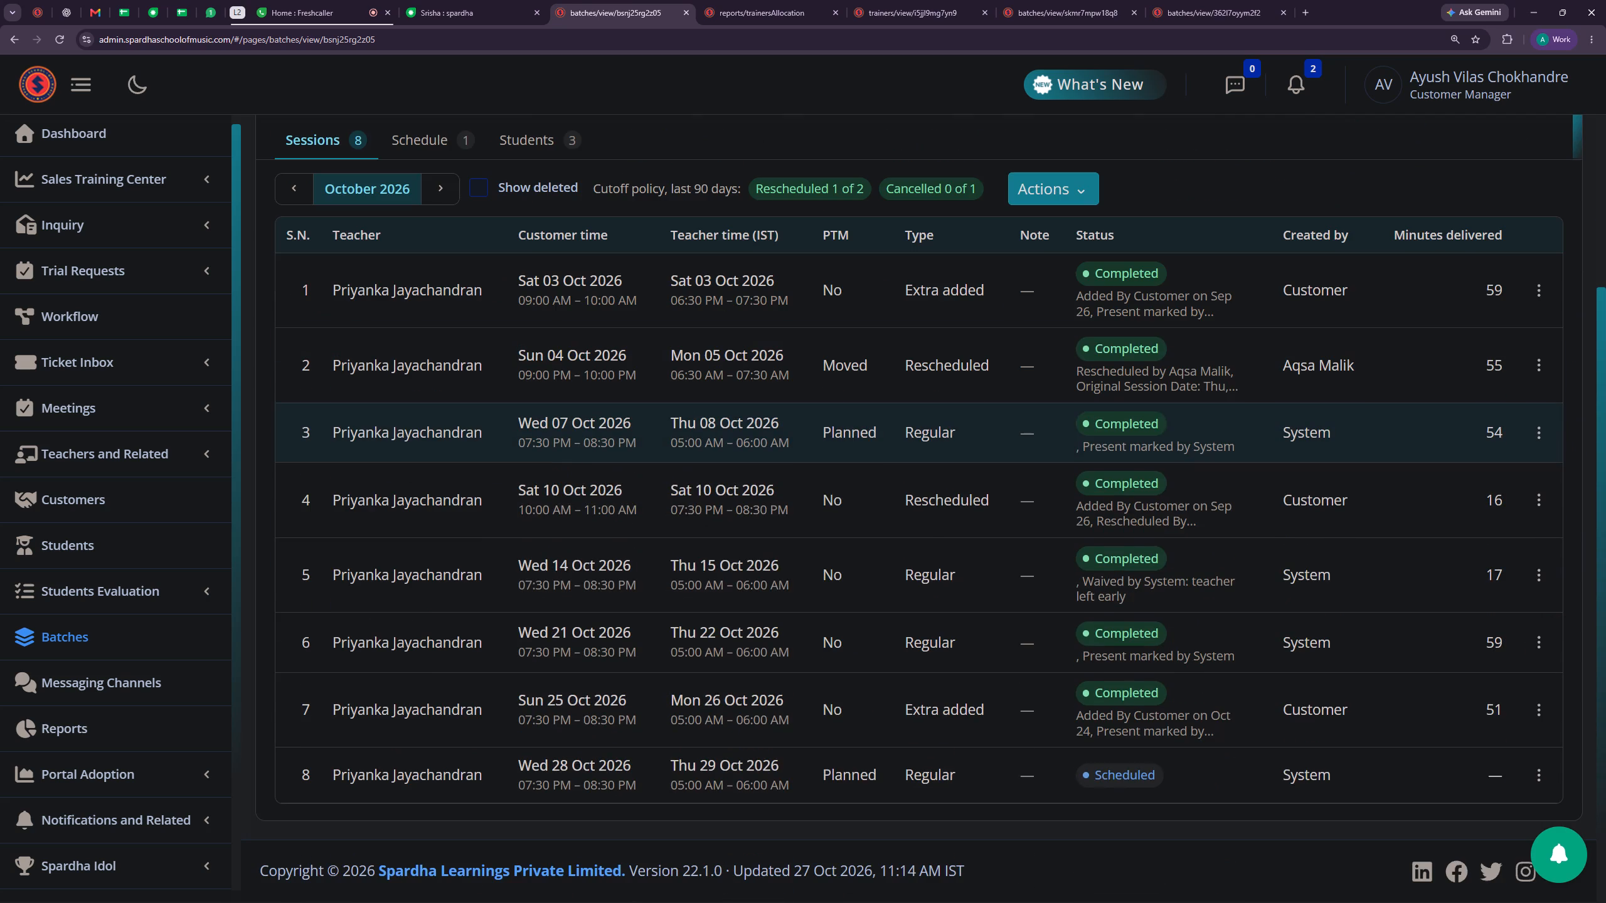
scroll(697, 536, down, 4)
scroll(832, 666, up, 5)
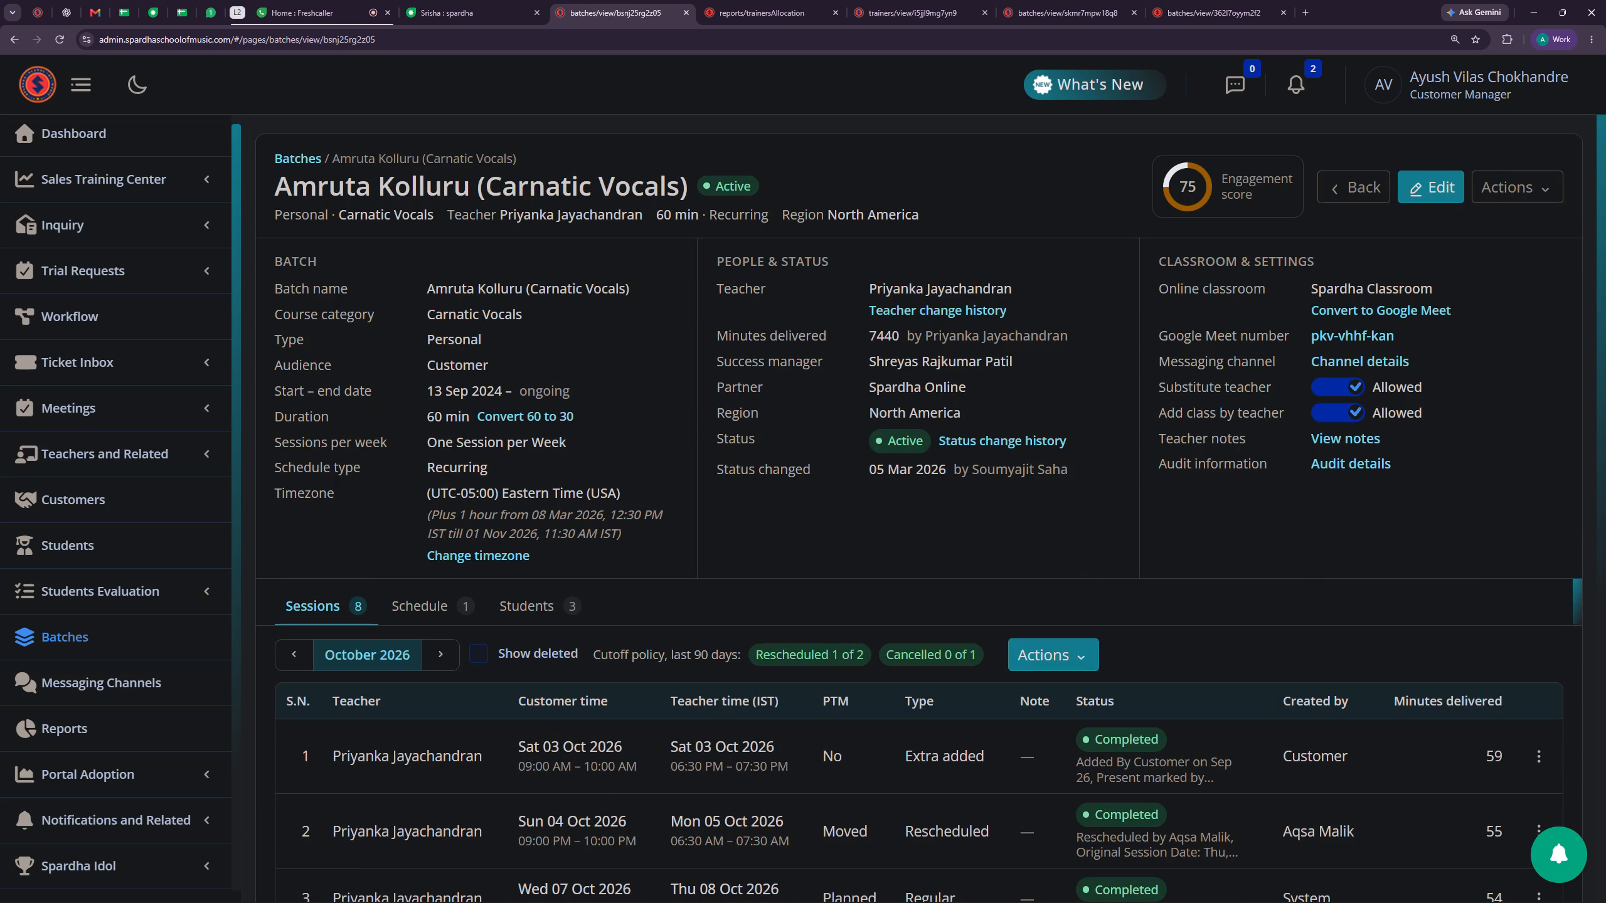
click(768, 19)
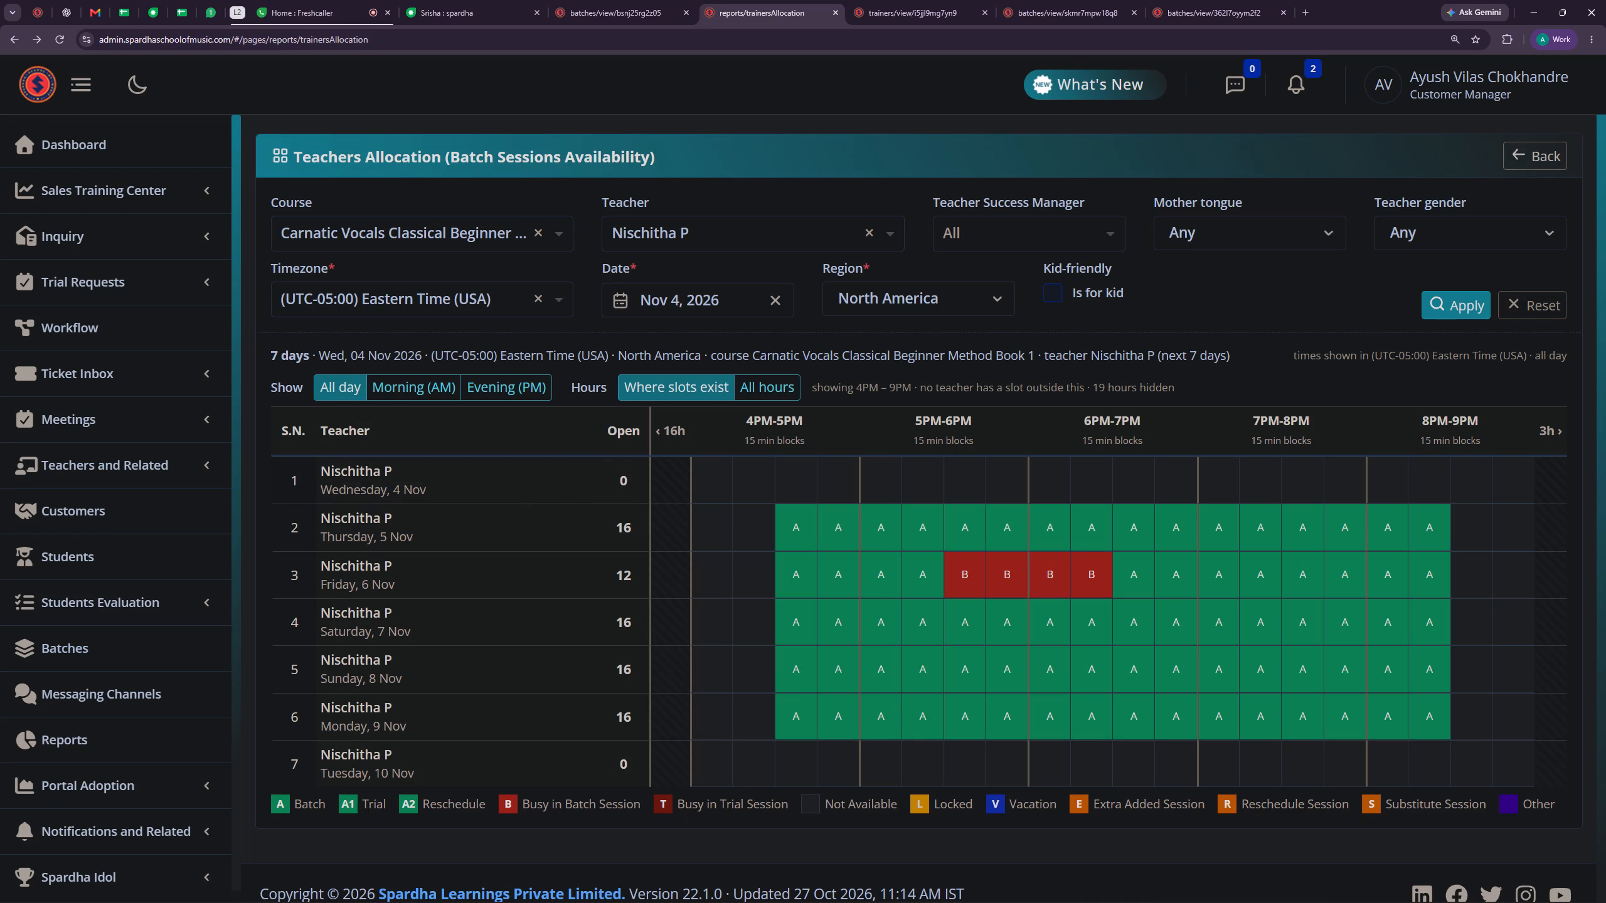
click(709, 304)
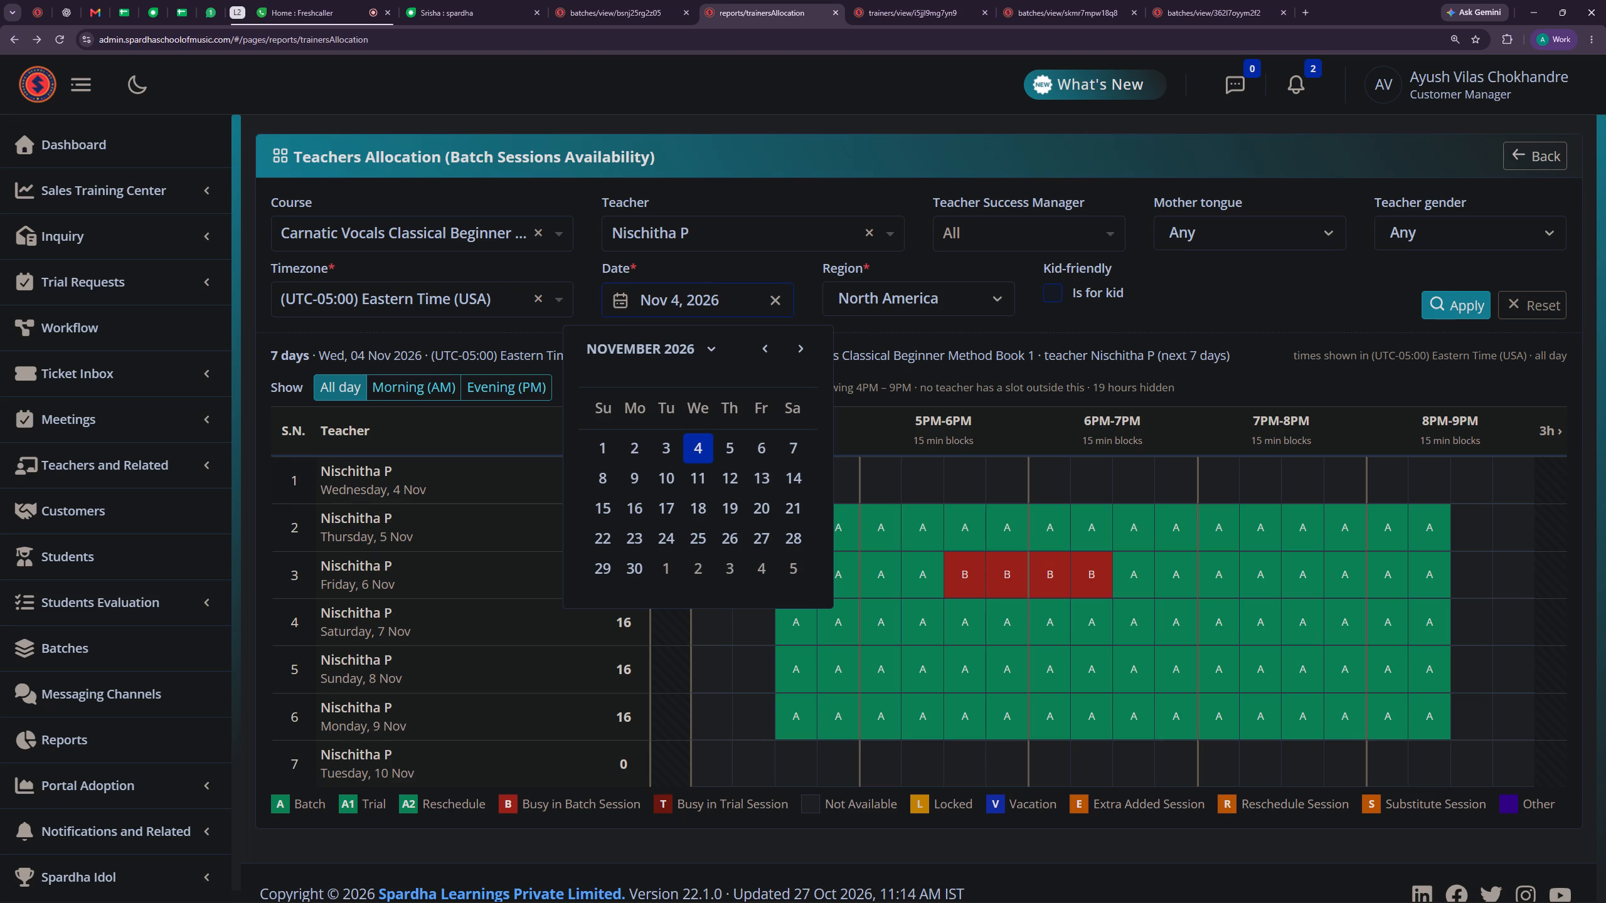
click(714, 645)
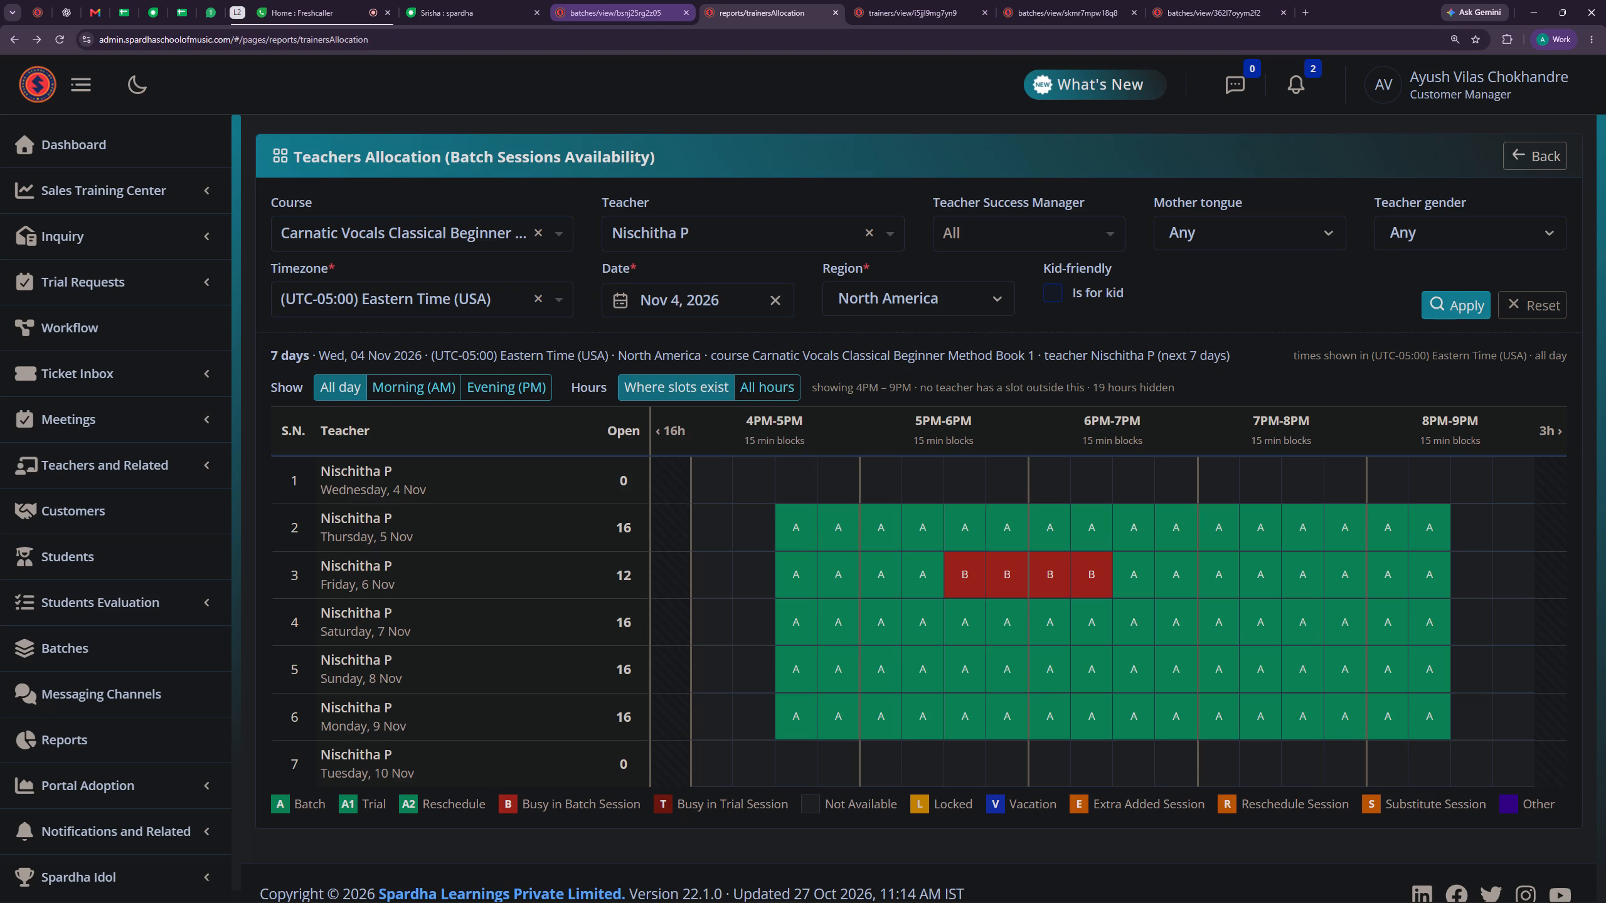
Switch to Freshcaller and end the outgoing customer call.
click(311, 0)
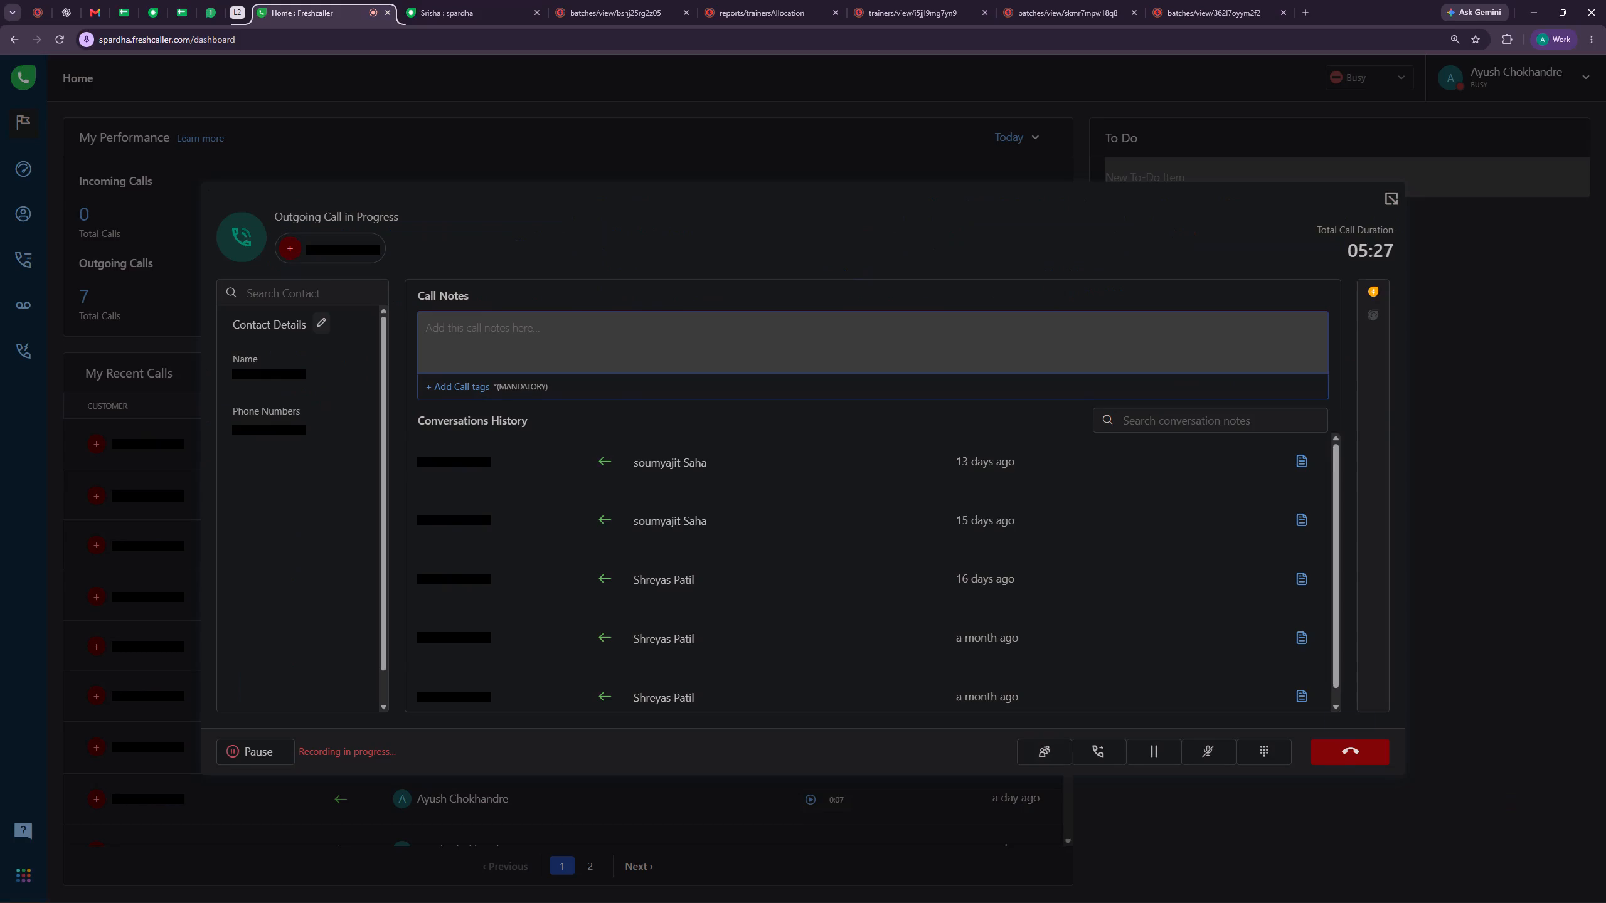
click(1344, 749)
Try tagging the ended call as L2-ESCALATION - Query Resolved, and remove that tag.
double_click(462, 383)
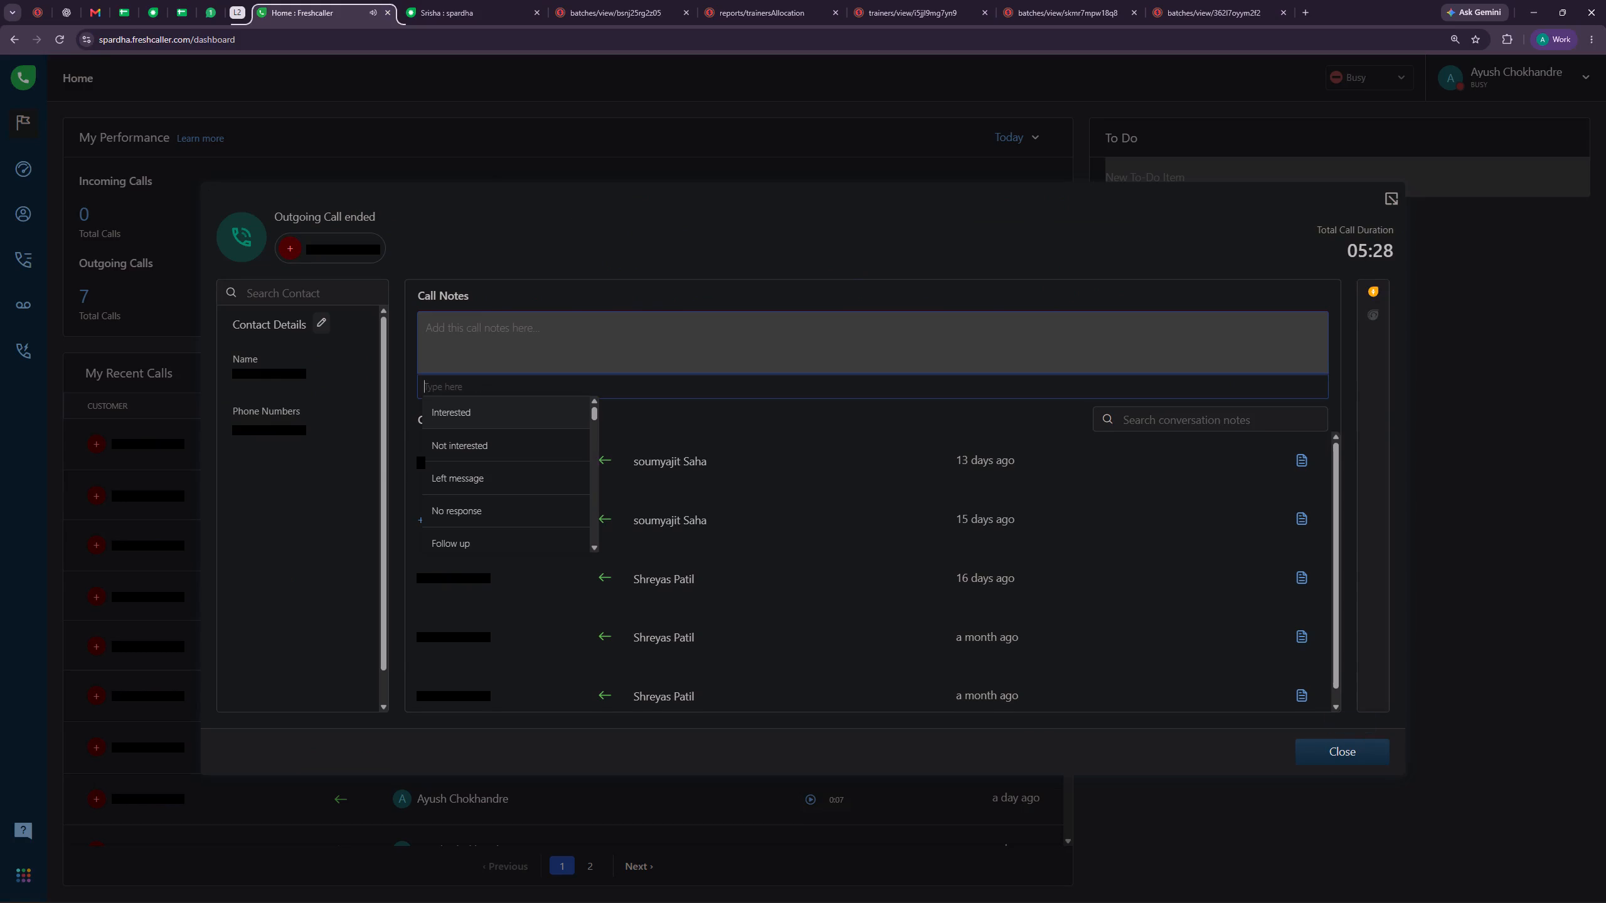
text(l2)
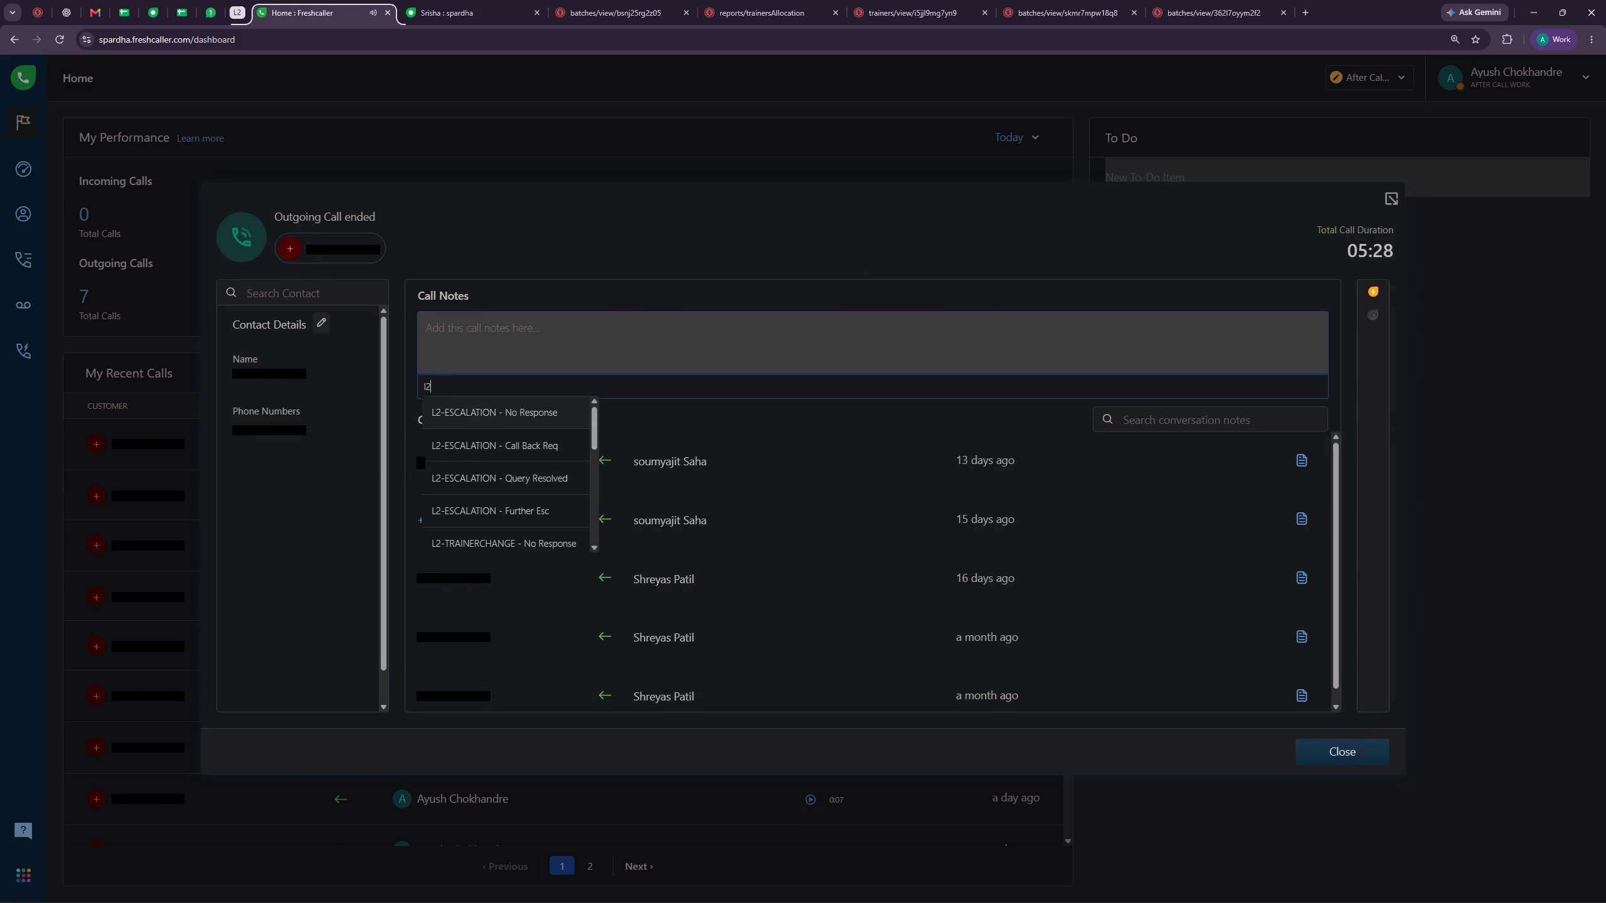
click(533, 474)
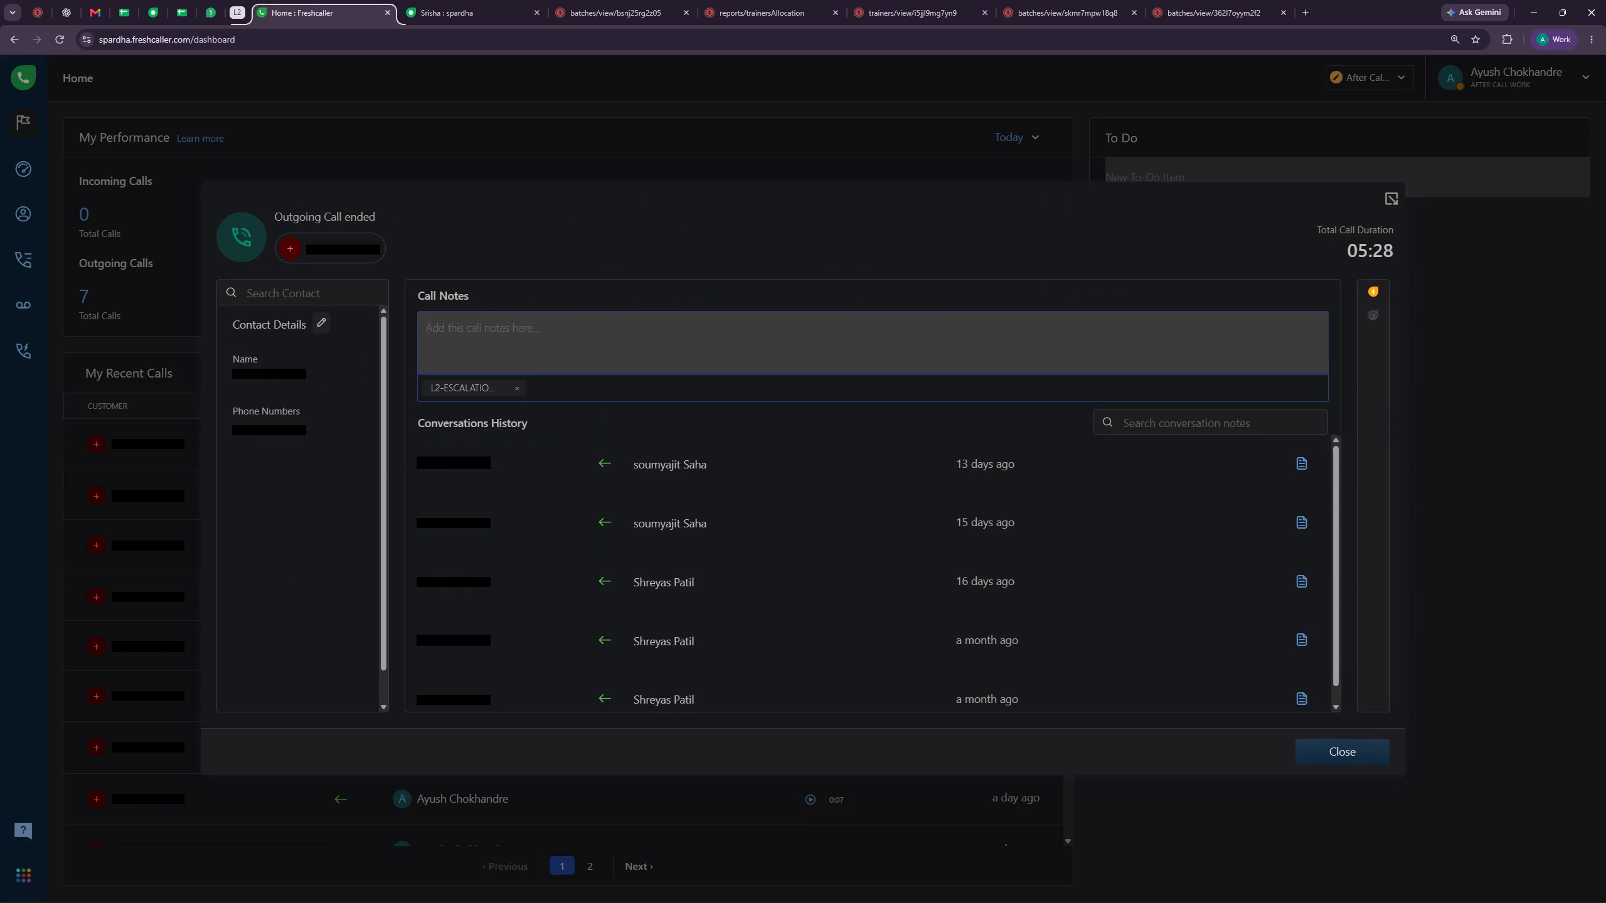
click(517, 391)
Open the call tag choices for the ended call.
click(502, 388)
click(467, 388)
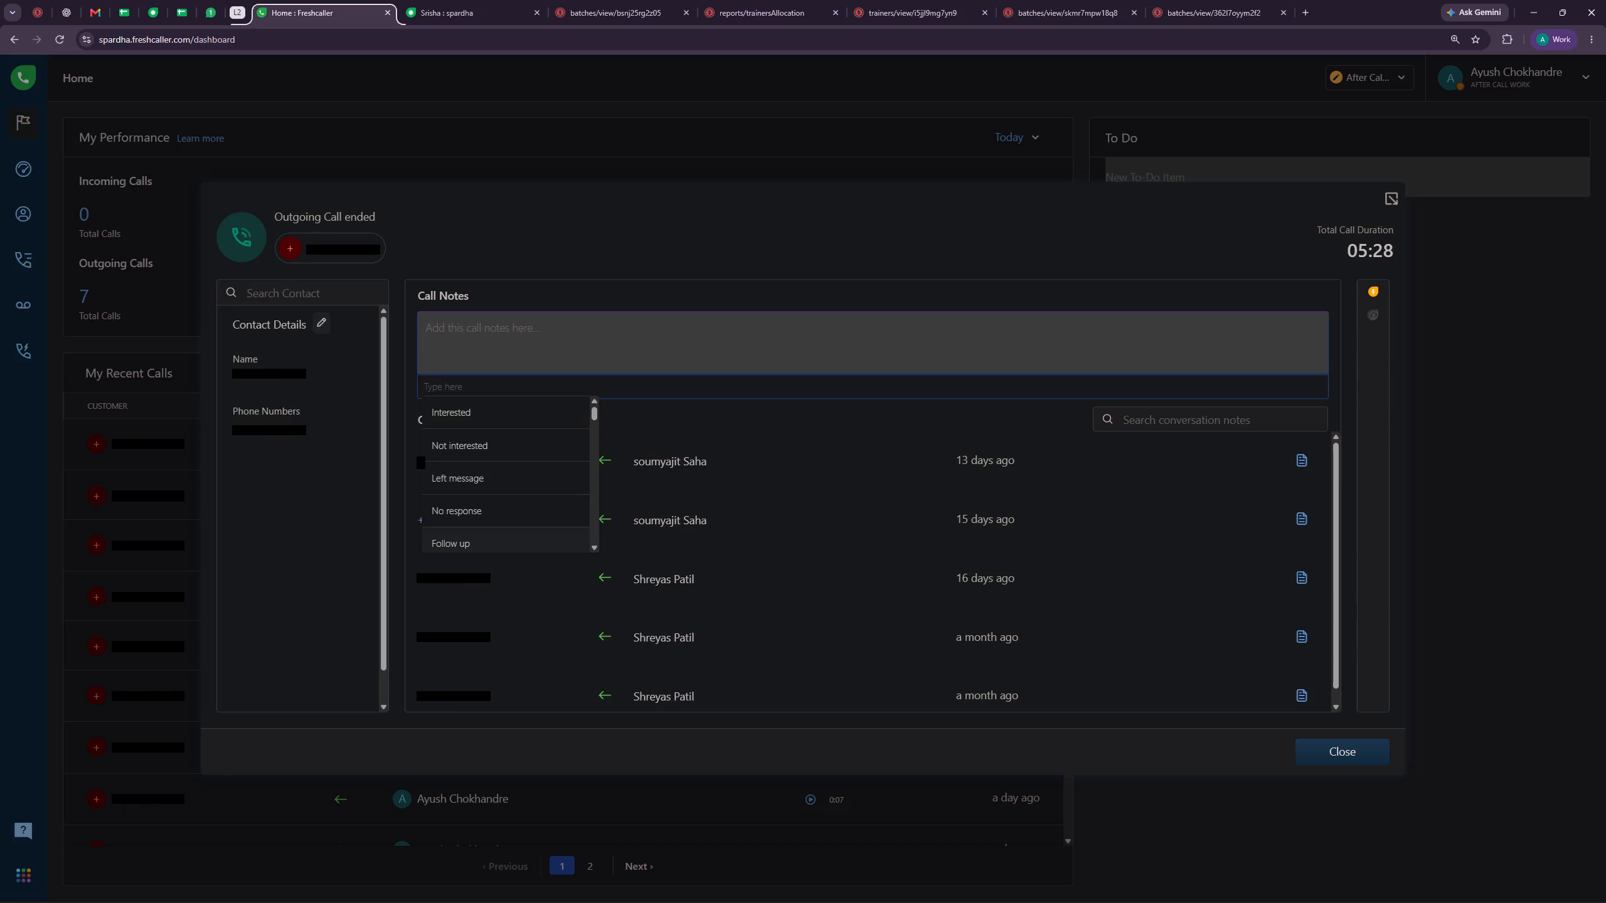
Tag the ended call with the L2 trainer-change tag and close the call window.
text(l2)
scroll(484, 493, down, 3)
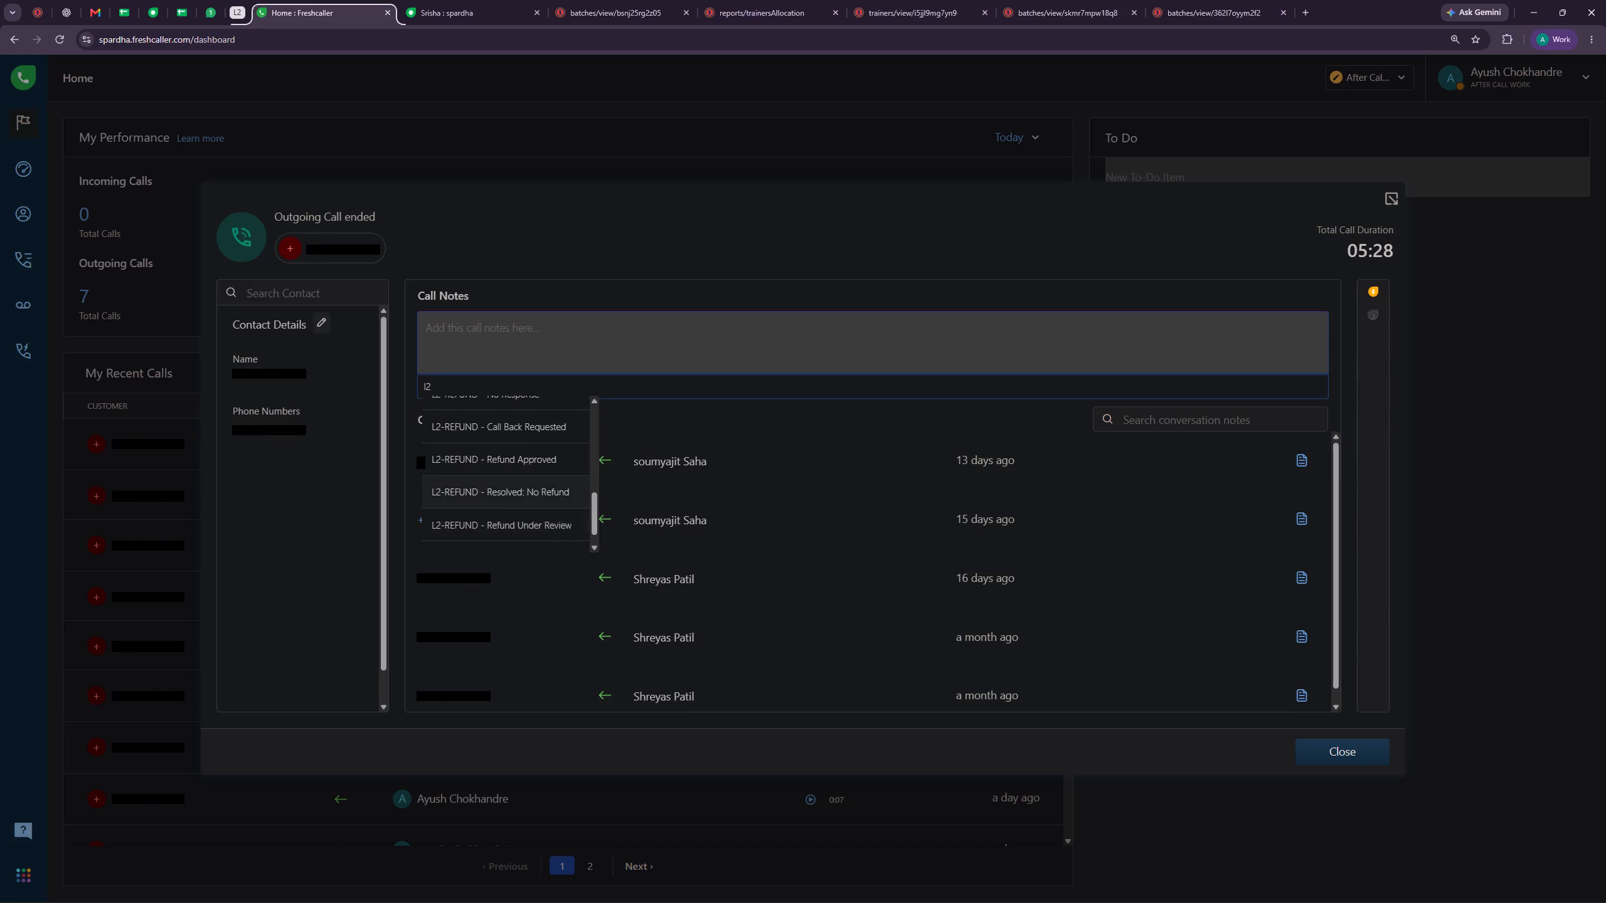
scroll(503, 497, up, 1)
click(529, 403)
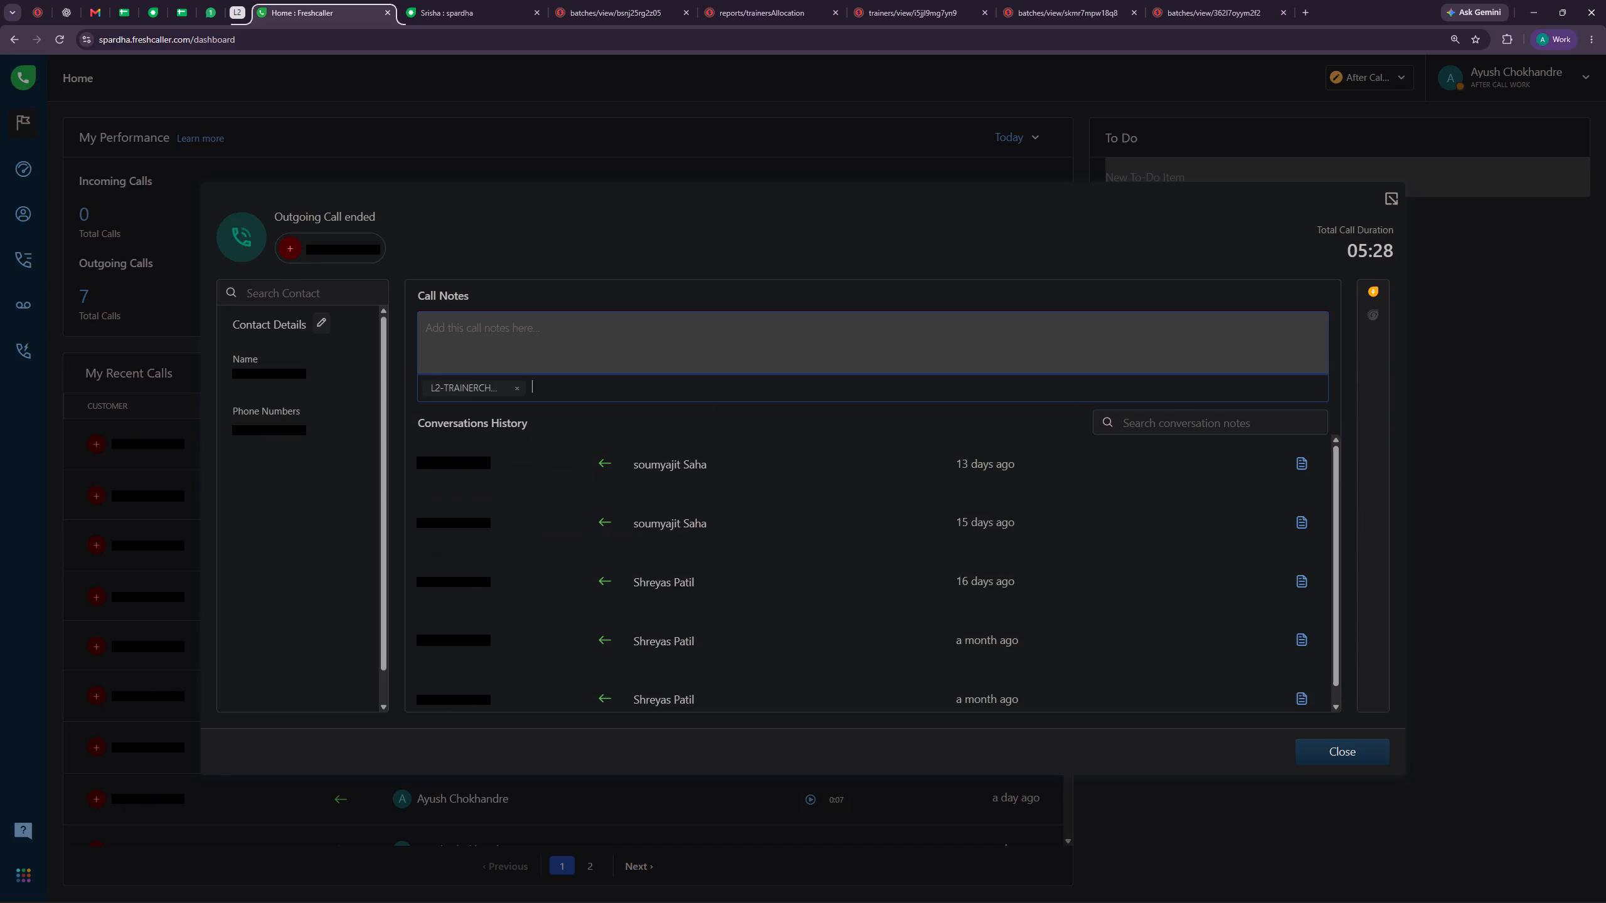
click(1321, 751)
Switch to Freshdesk and go back from the customer's contact page to teacher change ticket #716788.
click(501, 0)
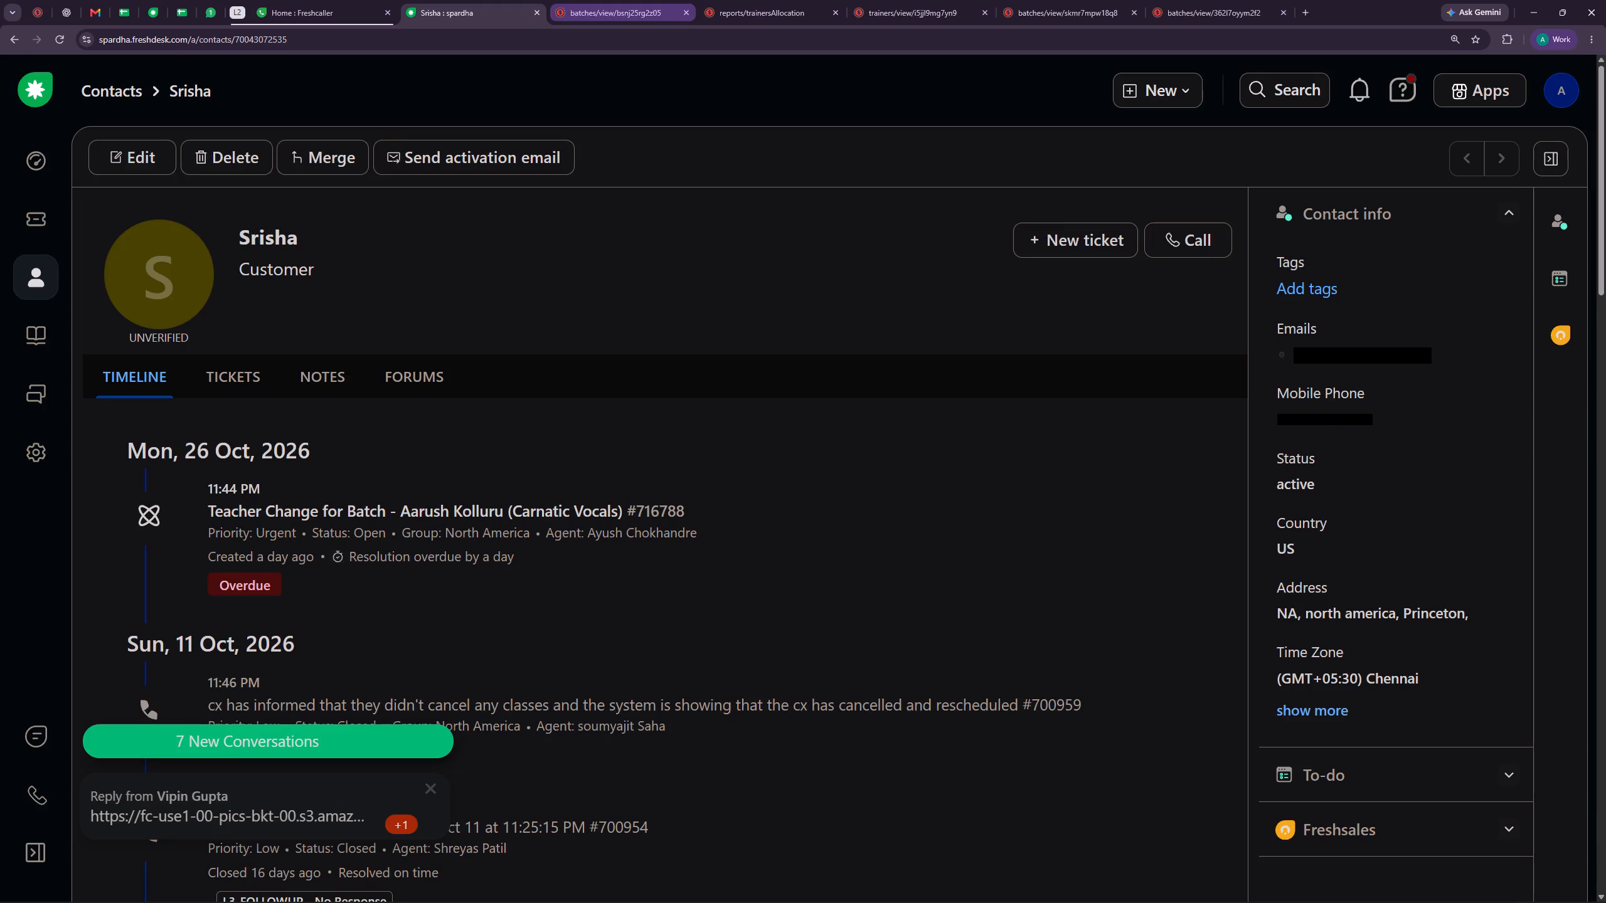
drag(649, 190, 700, 330)
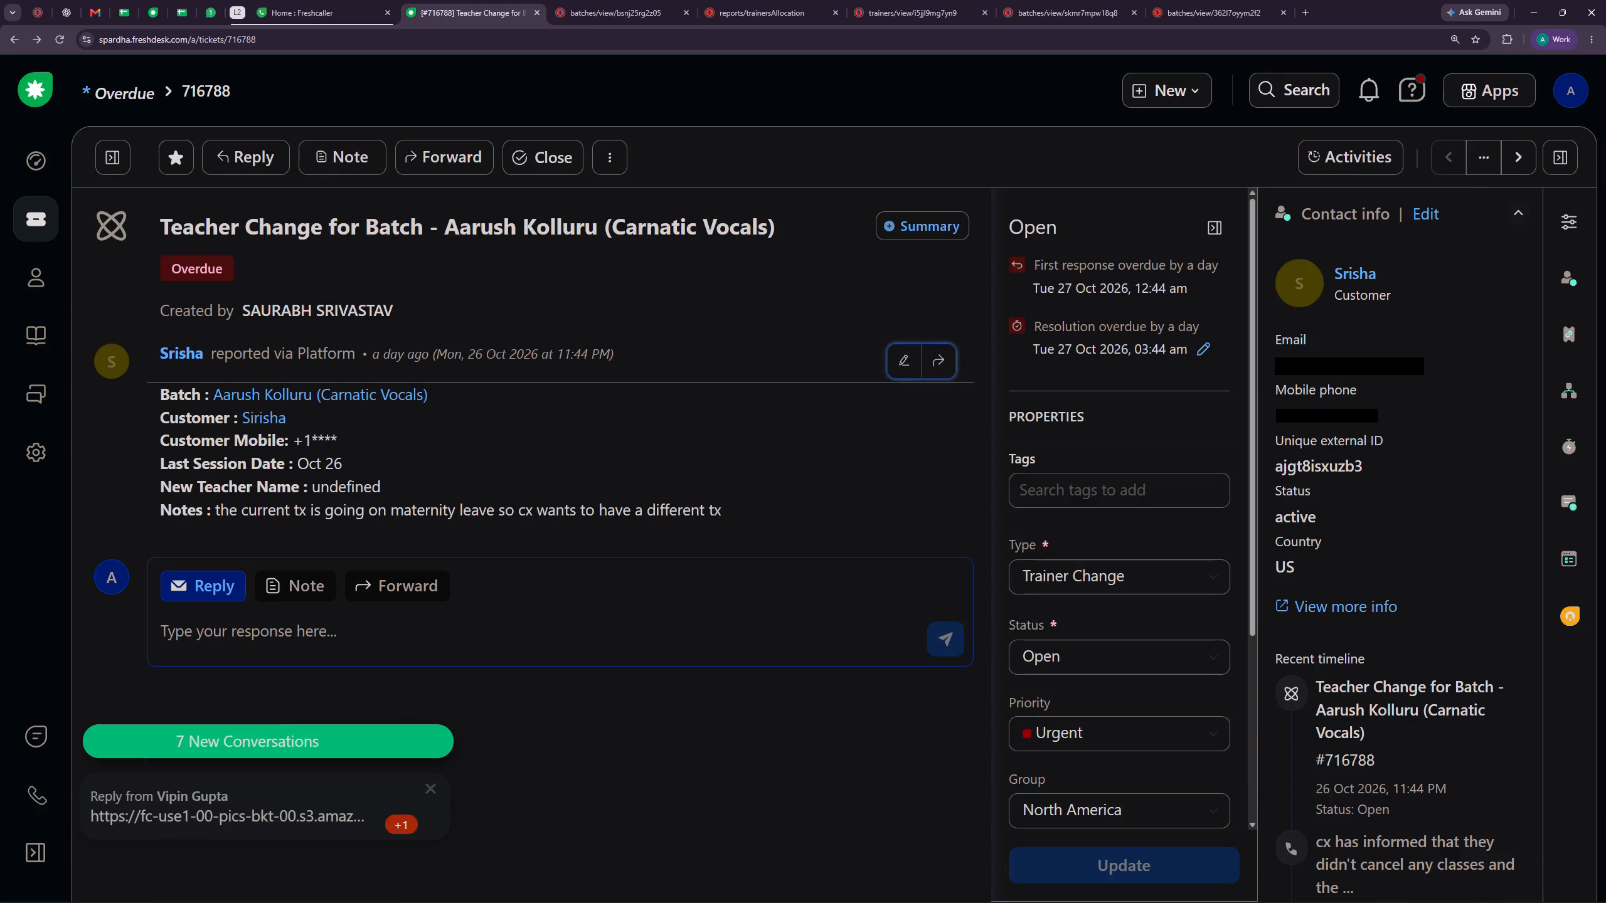
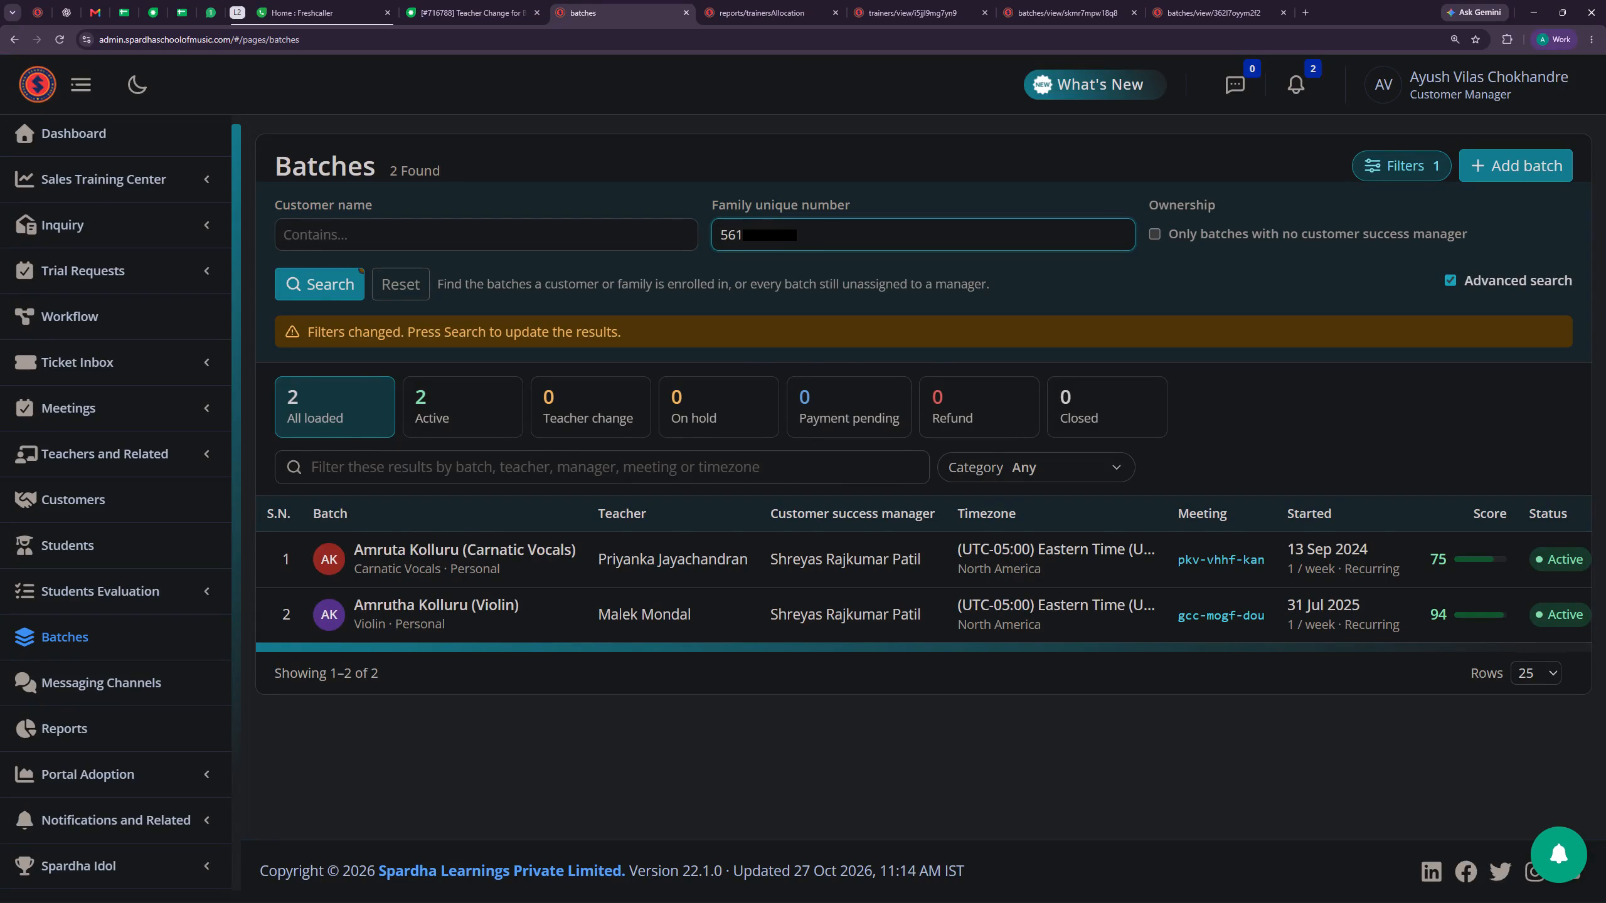
Search batches by the entered family unique number and open the Srihruthi (Carnatic Vocals) batch to review its October 2026 sessions.
click(296, 287)
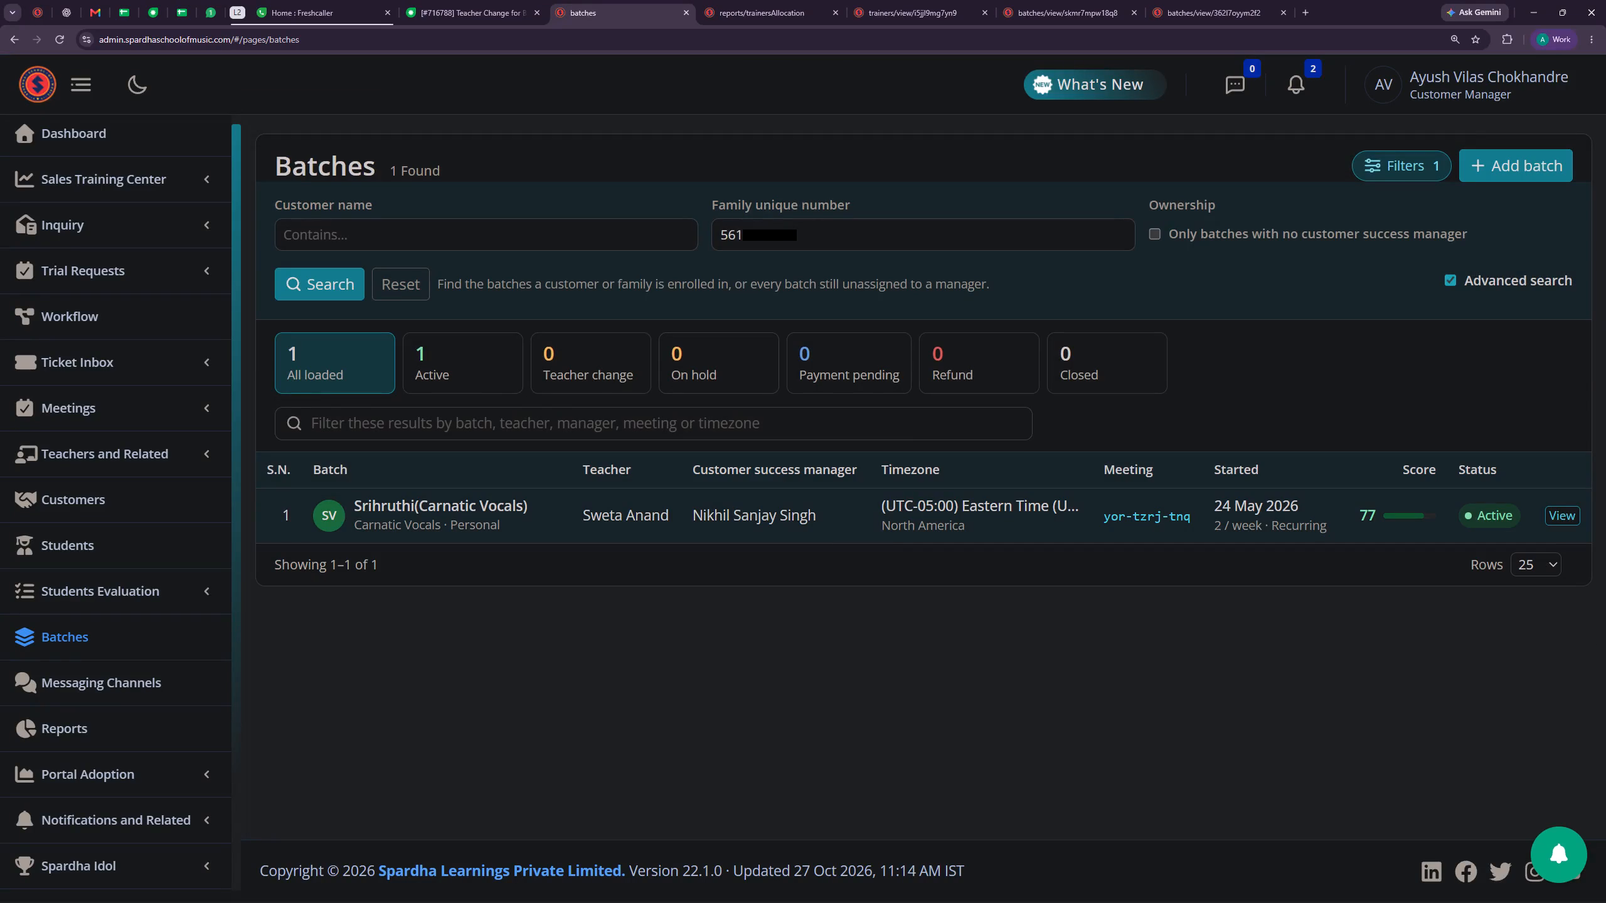
click(1569, 519)
scroll(910, 586, down, 4)
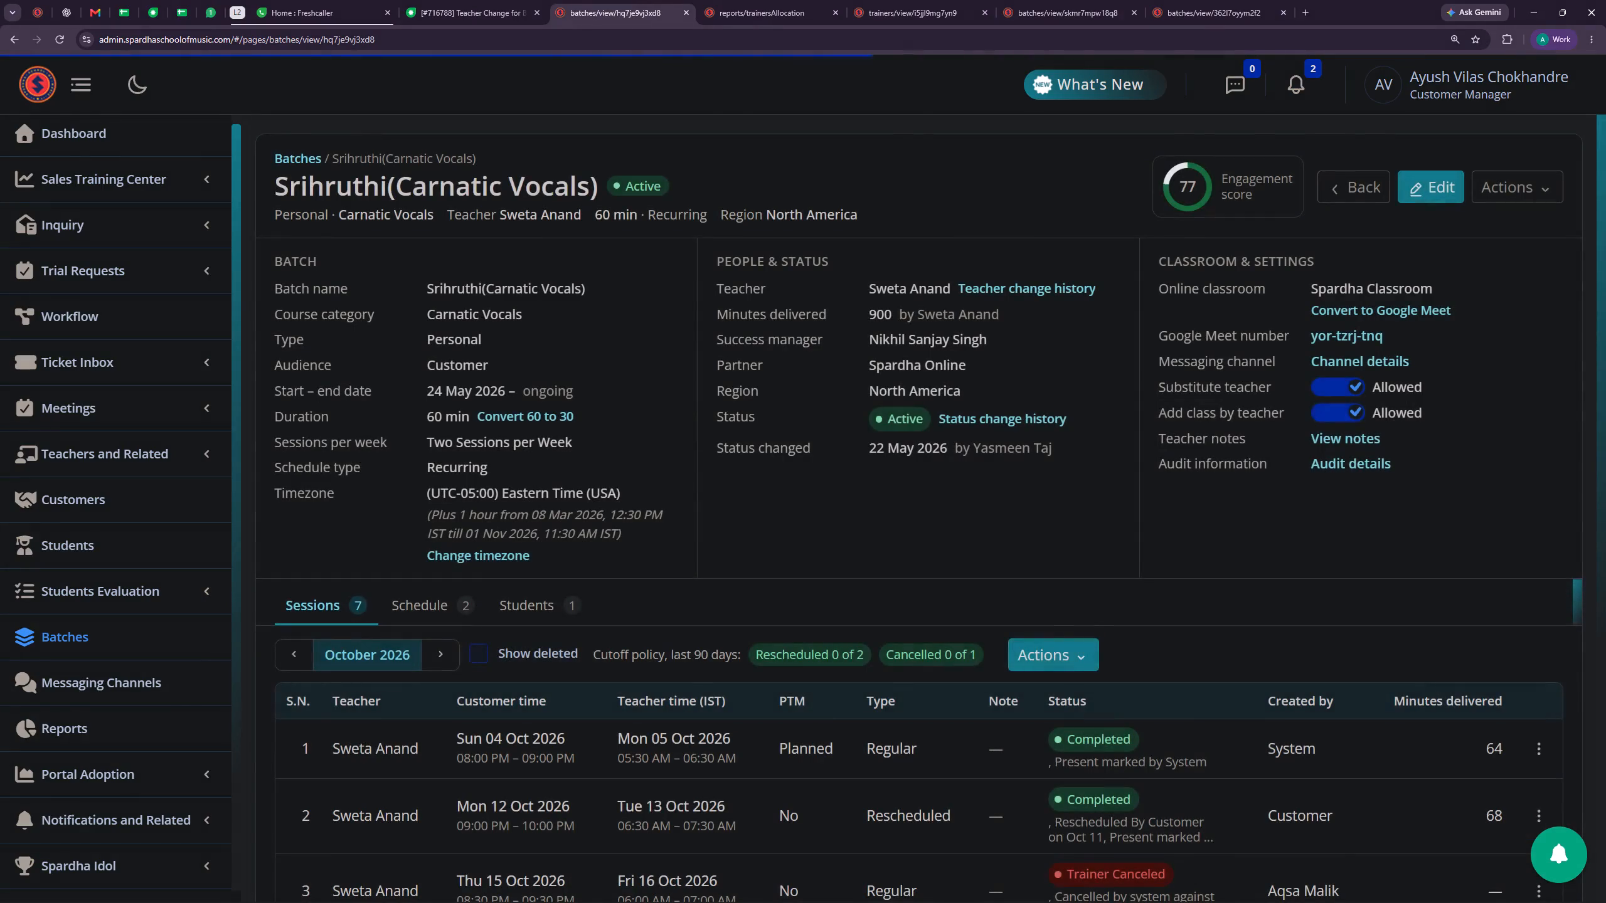
scroll(976, 596, down, 4)
scroll(910, 583, up, 2)
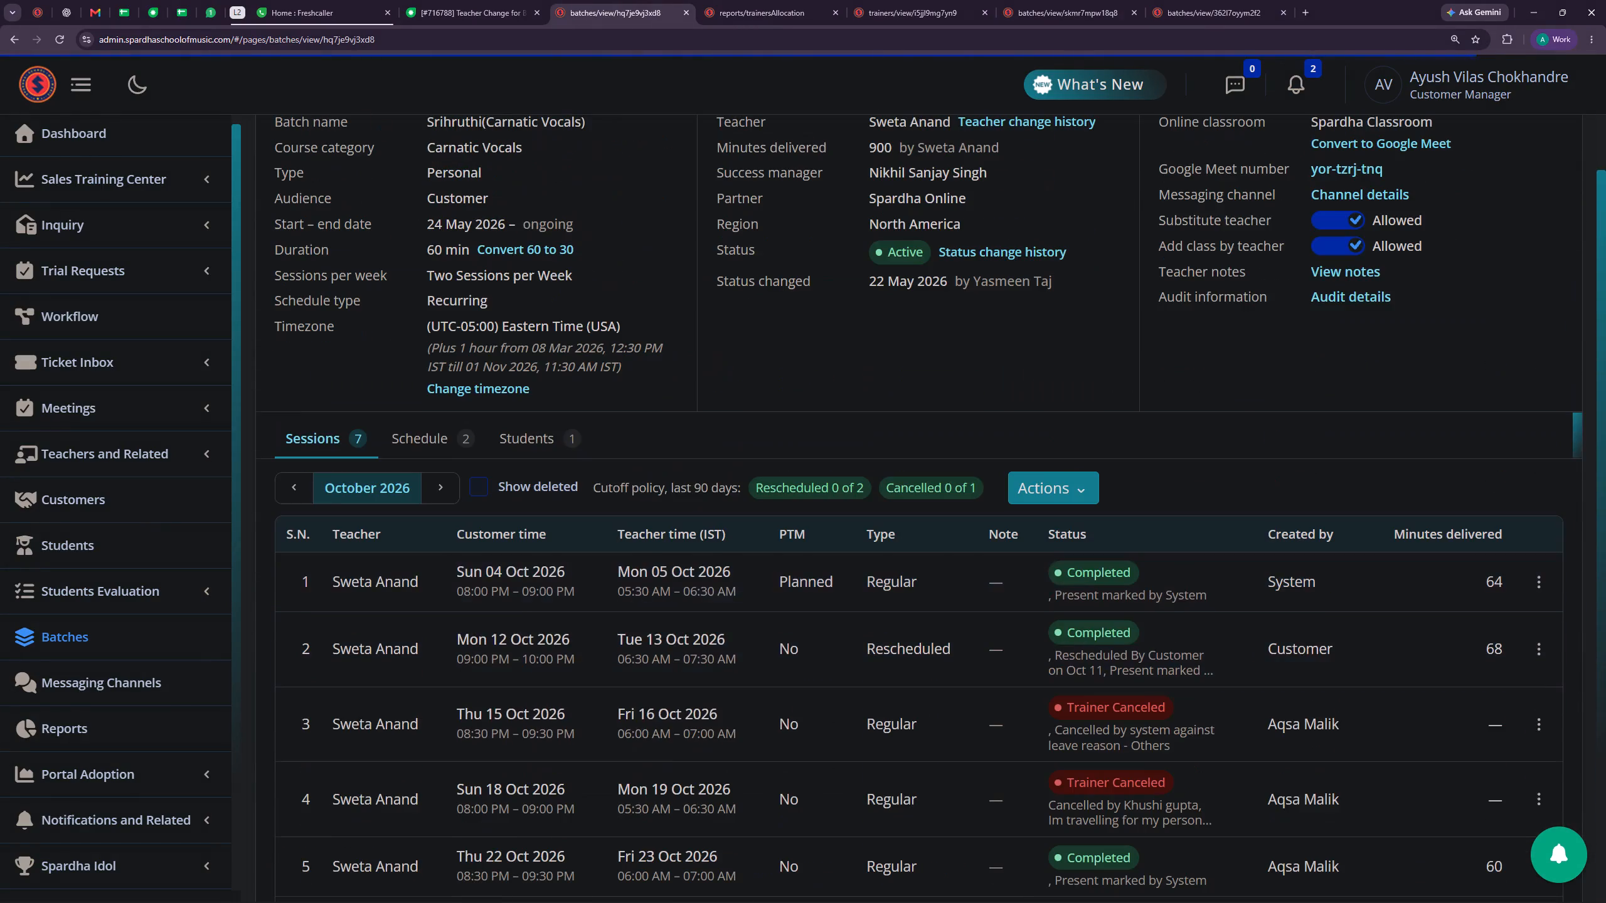
Delete the Thursday 08:30 PM and Sunday 08:00 PM schedules from the Srihruthi (Carnatic Vocals) batch.
click(436, 442)
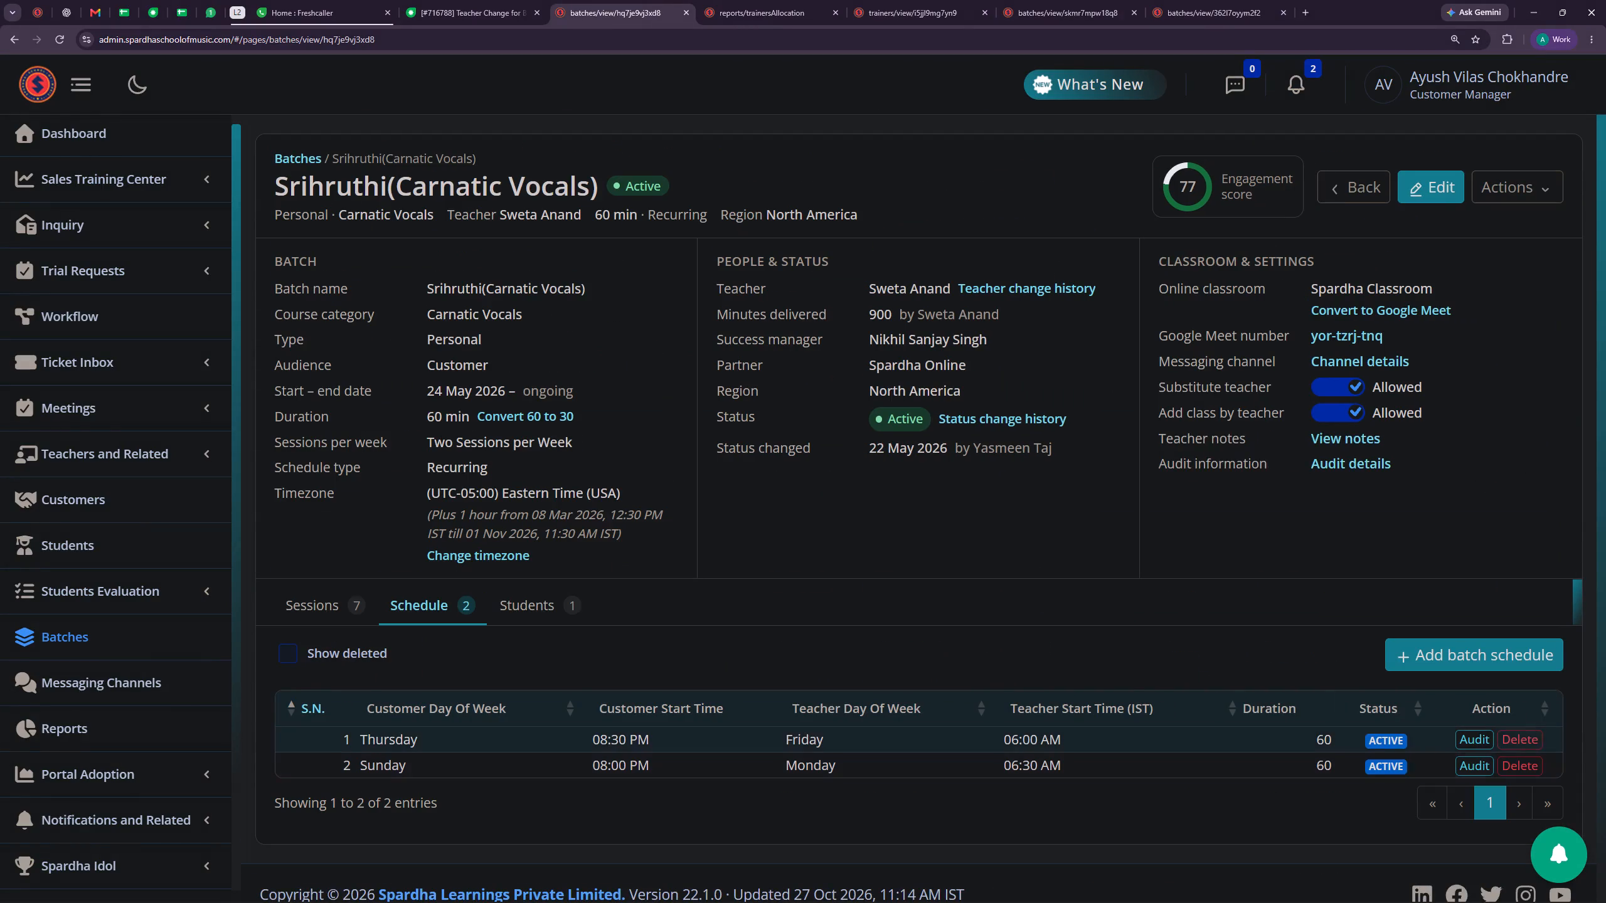
click(1524, 741)
click(977, 533)
click(1525, 739)
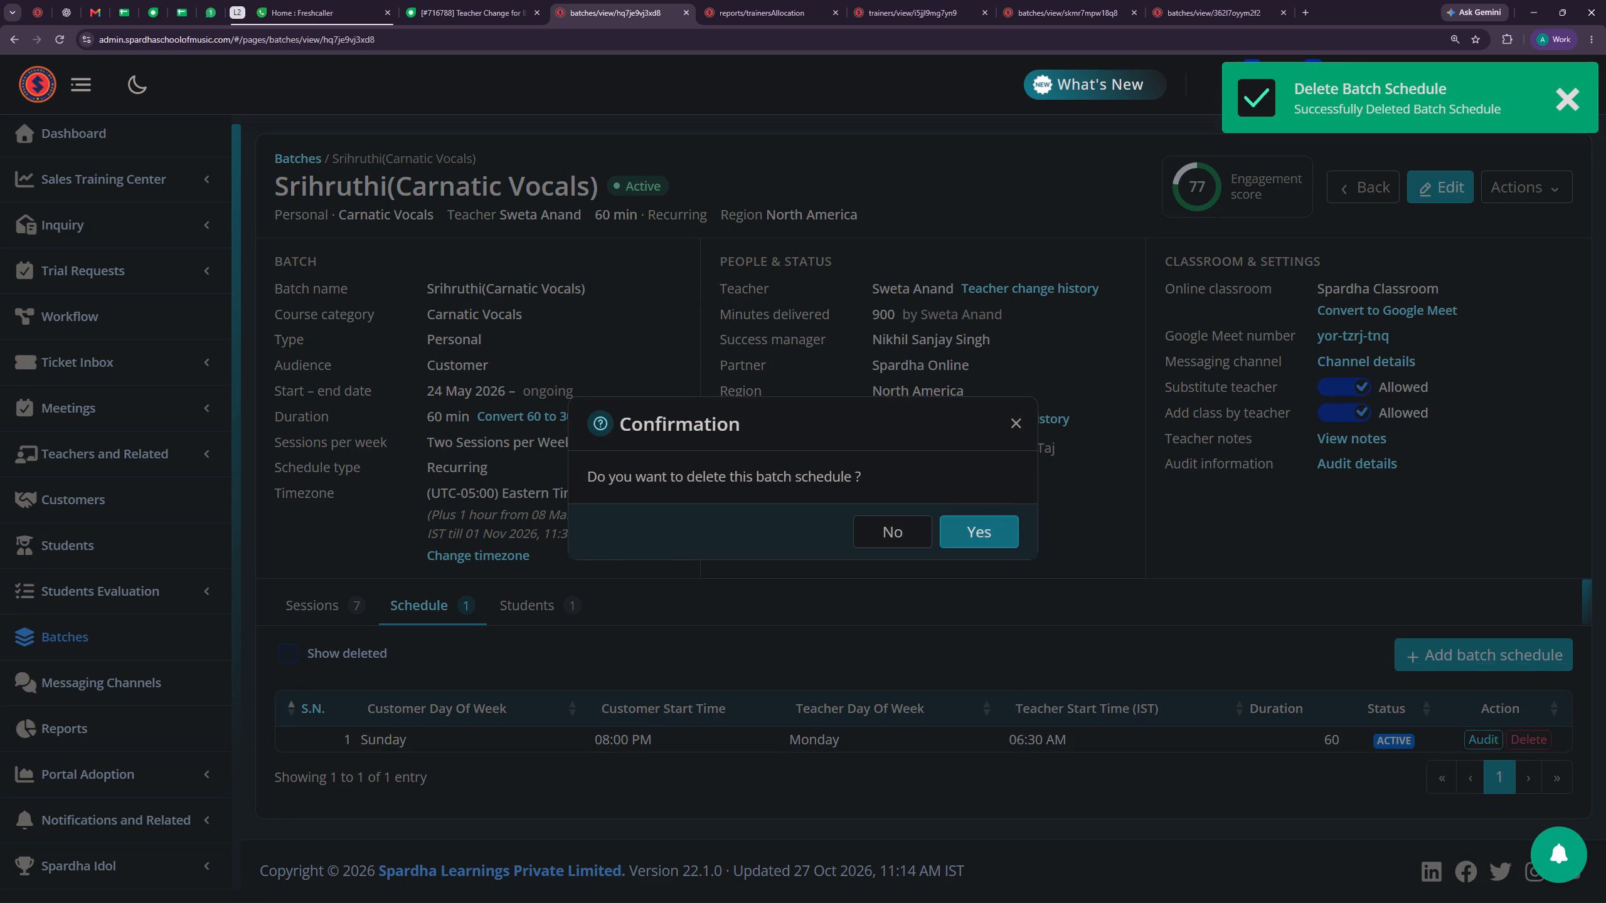
click(974, 530)
Switch to Freshdesk ticket 716788 about the Carnatic Vocals teacher change.
click(467, 0)
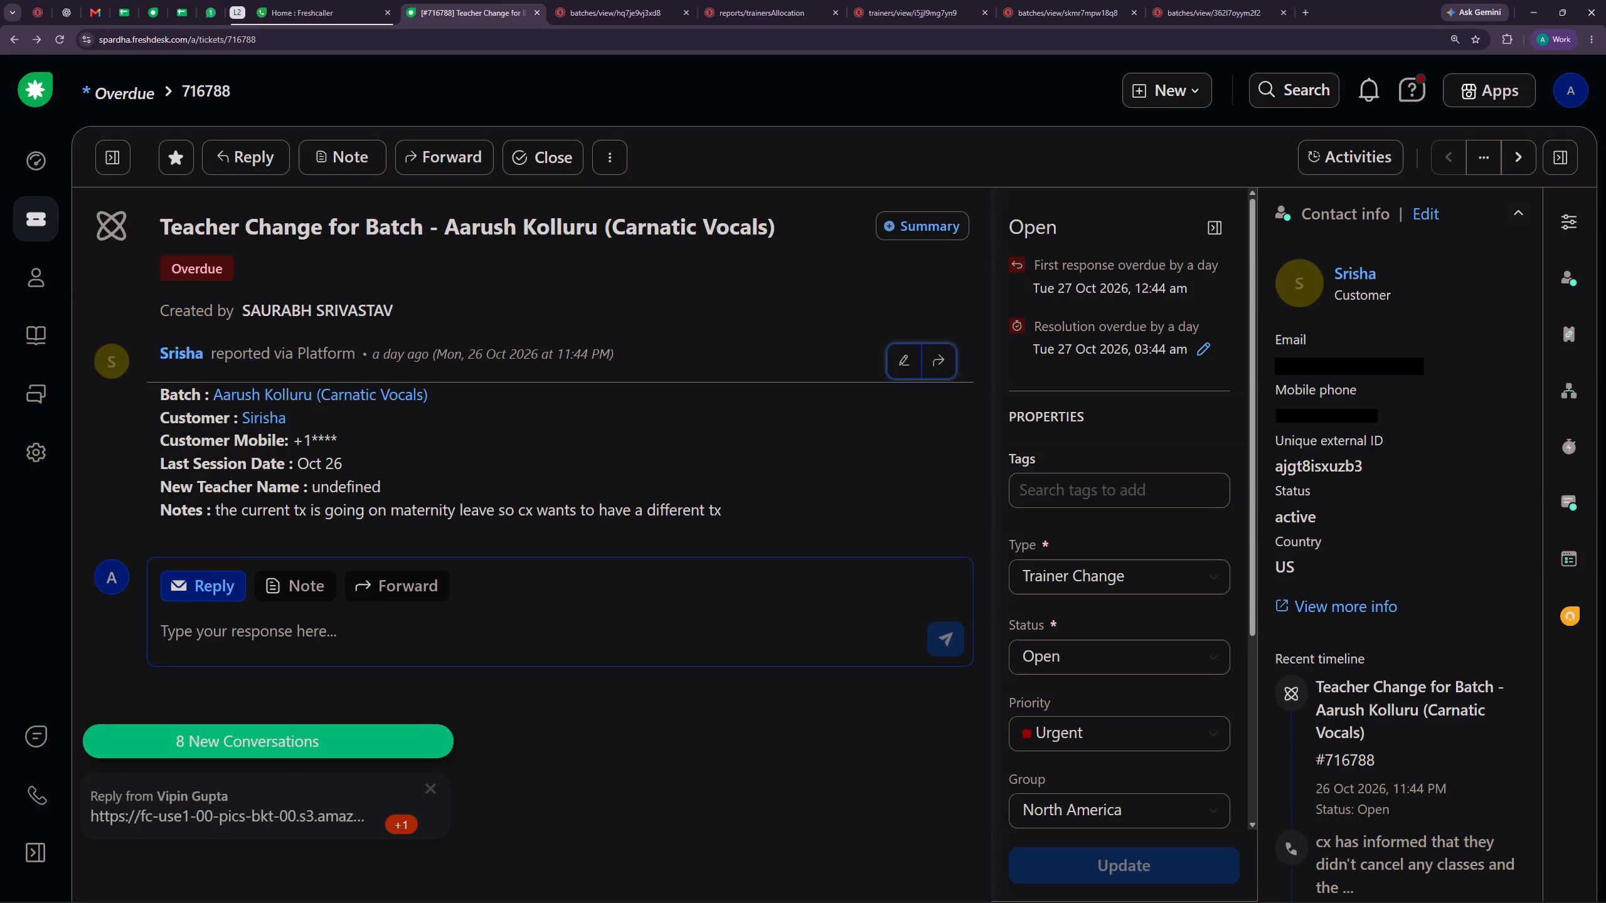
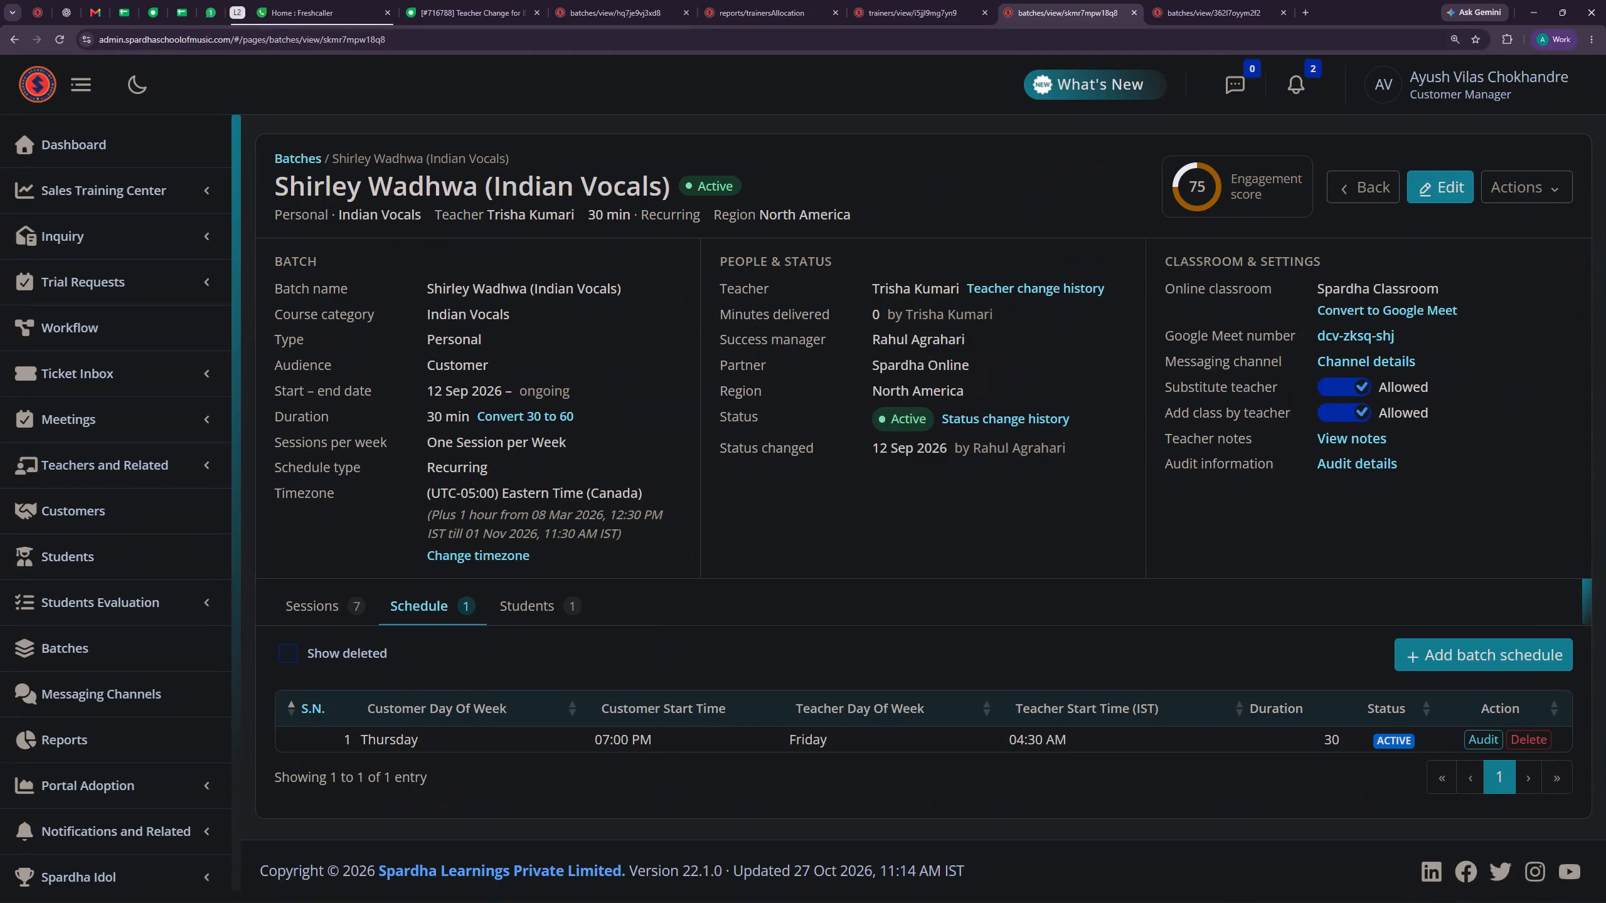
Return to the Carnatic Vocals batch and set up a new weekly schedule for Thursday with a 06:30 PM start time.
click(915, 0)
click(748, 5)
click(620, 0)
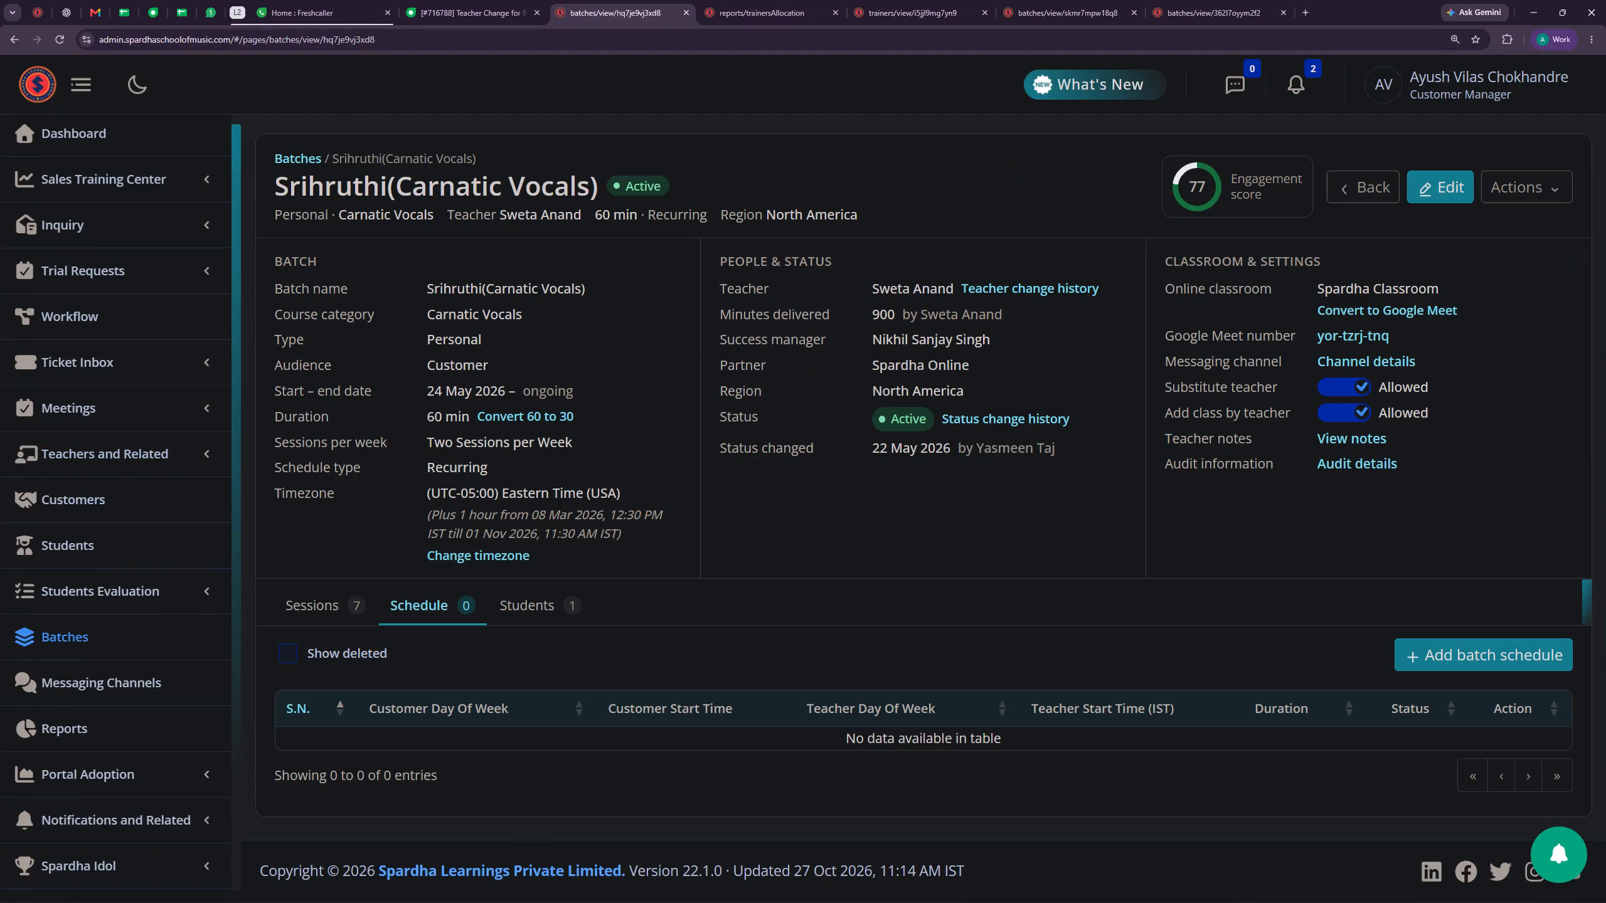
click(1452, 655)
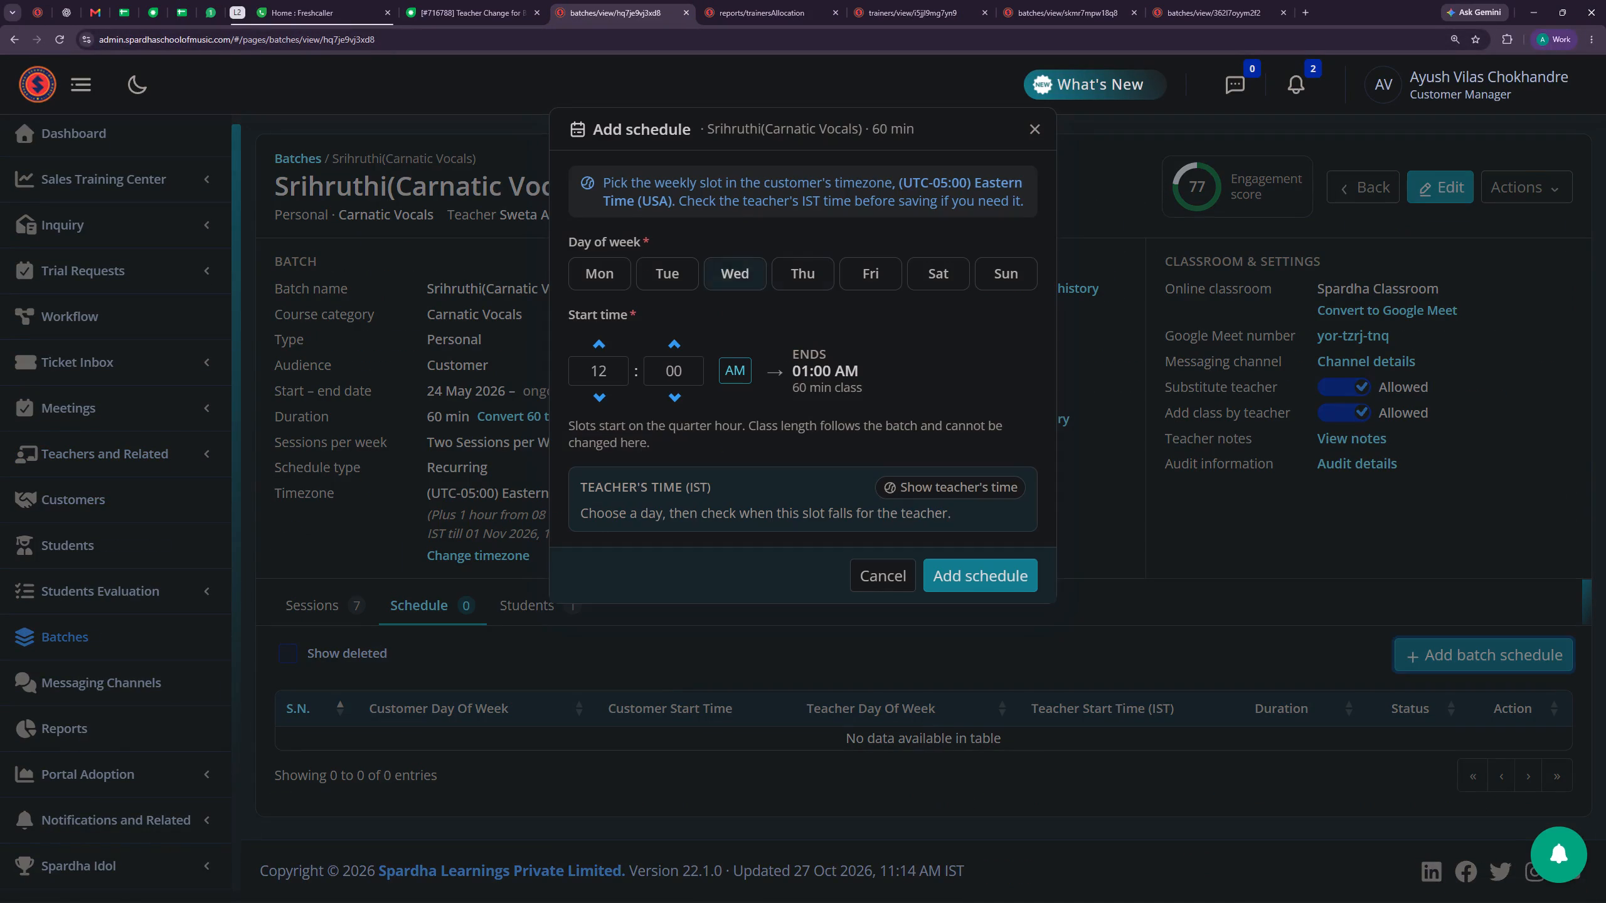
click(800, 268)
triple_click(605, 341)
double_click(605, 341)
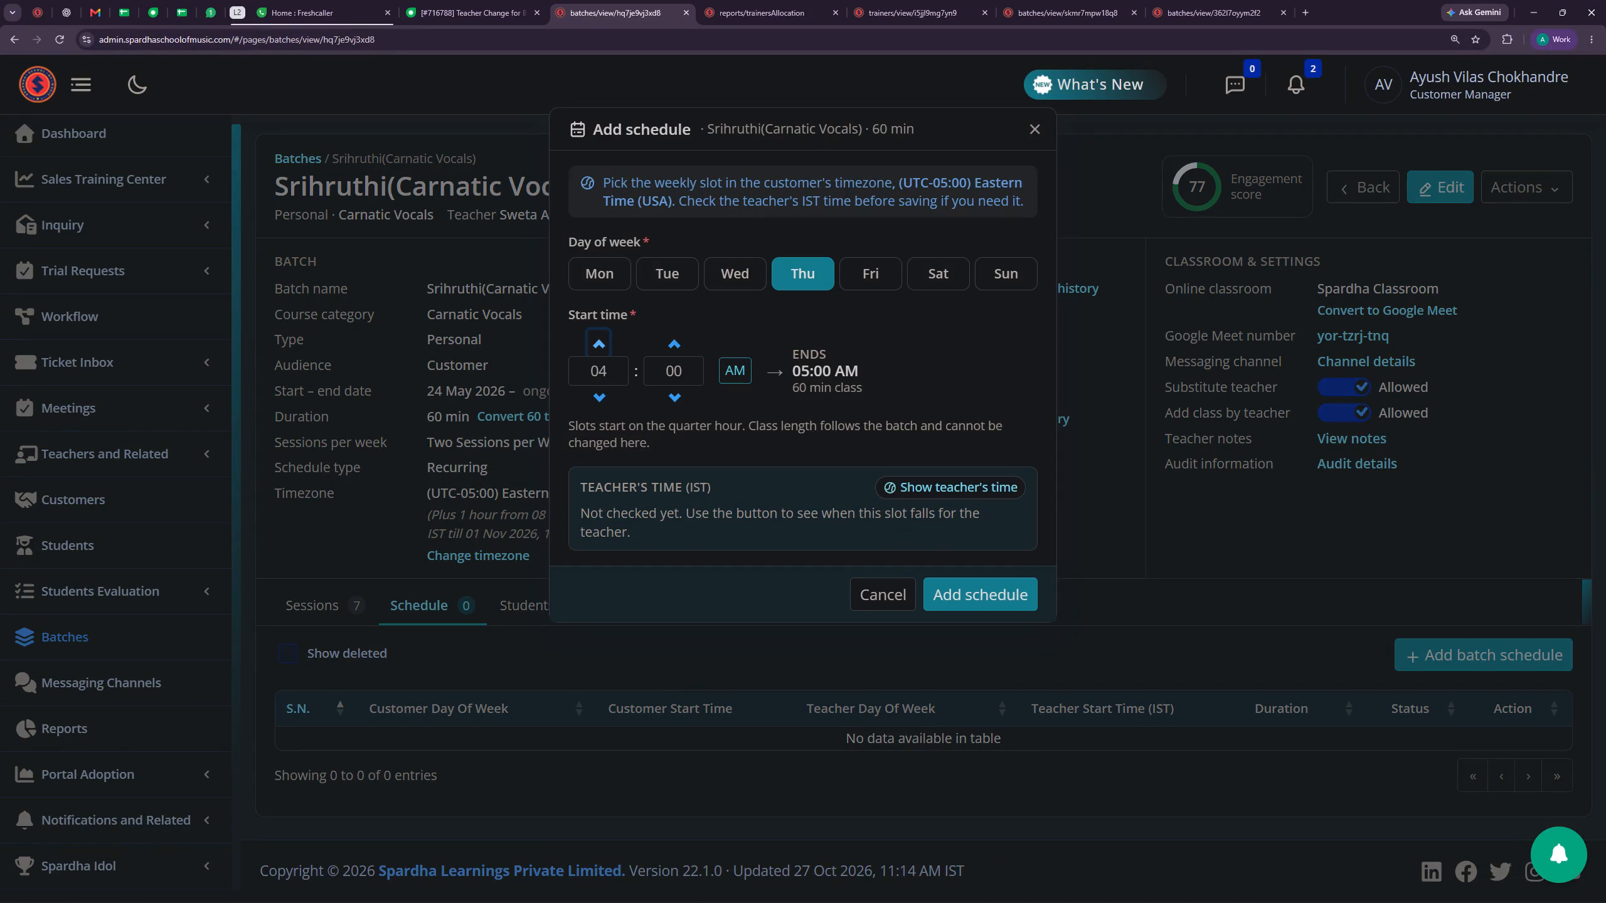
click(598, 341)
double_click(681, 344)
click(730, 361)
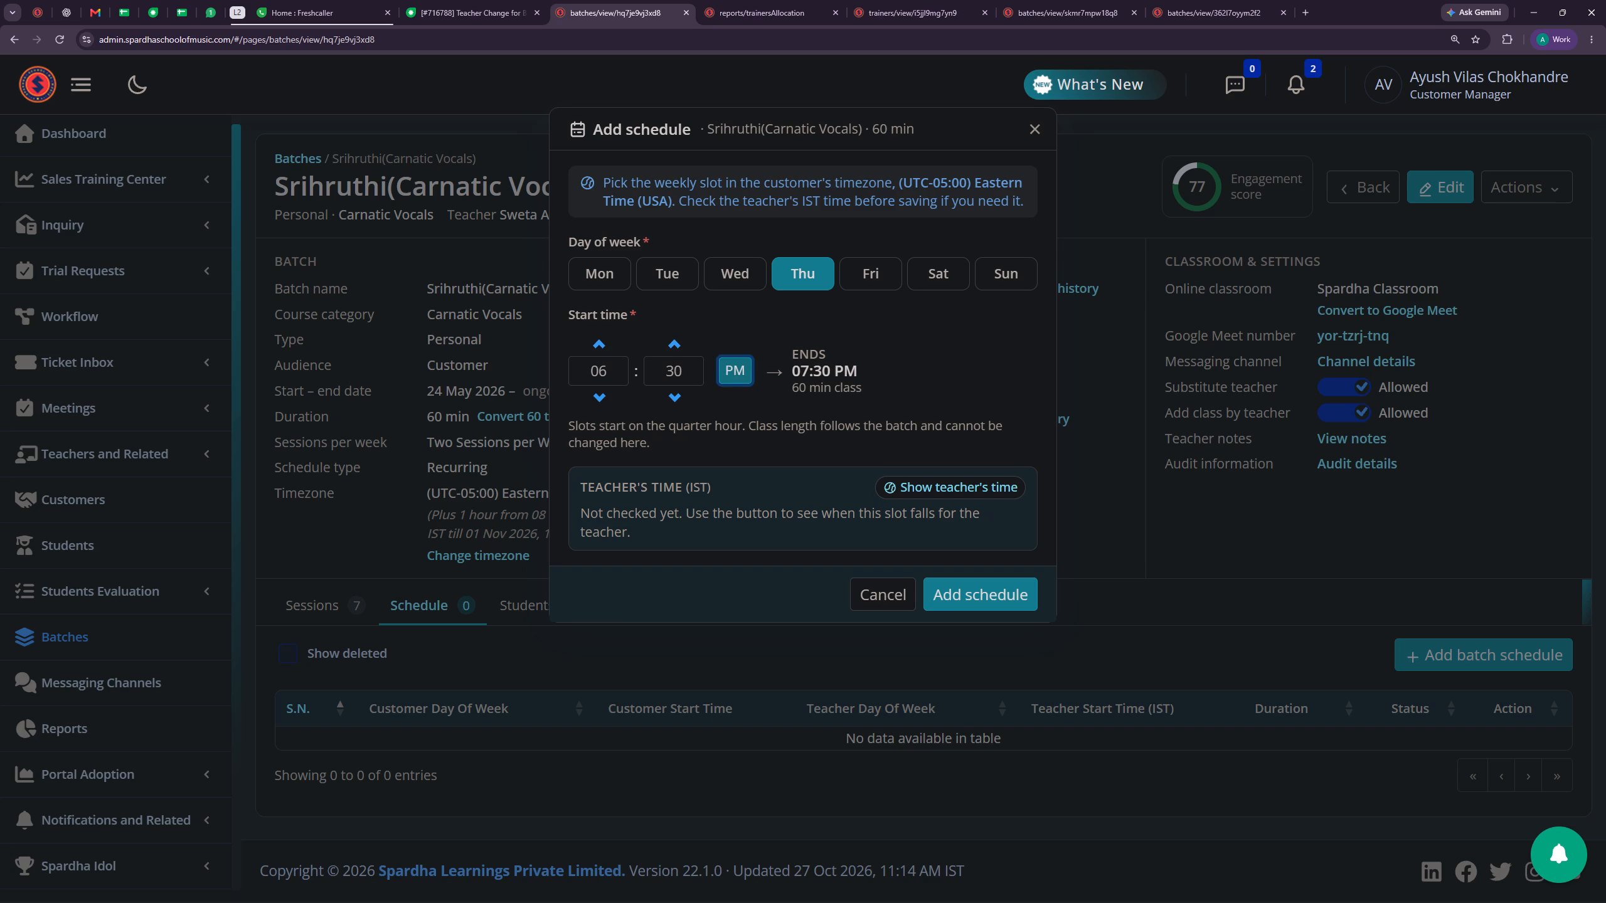
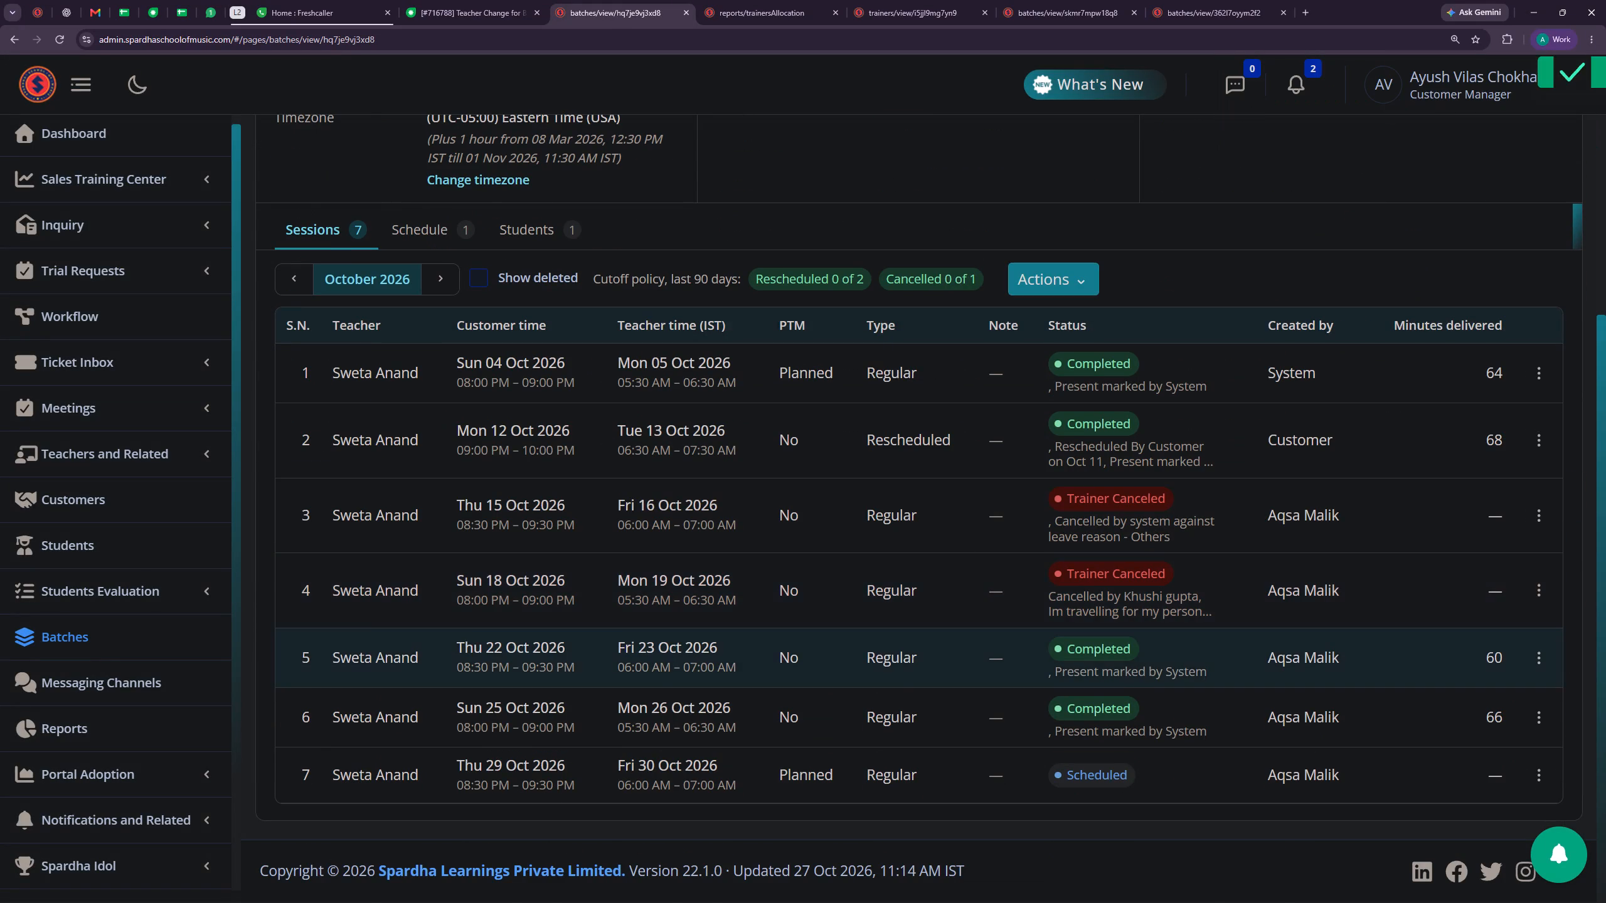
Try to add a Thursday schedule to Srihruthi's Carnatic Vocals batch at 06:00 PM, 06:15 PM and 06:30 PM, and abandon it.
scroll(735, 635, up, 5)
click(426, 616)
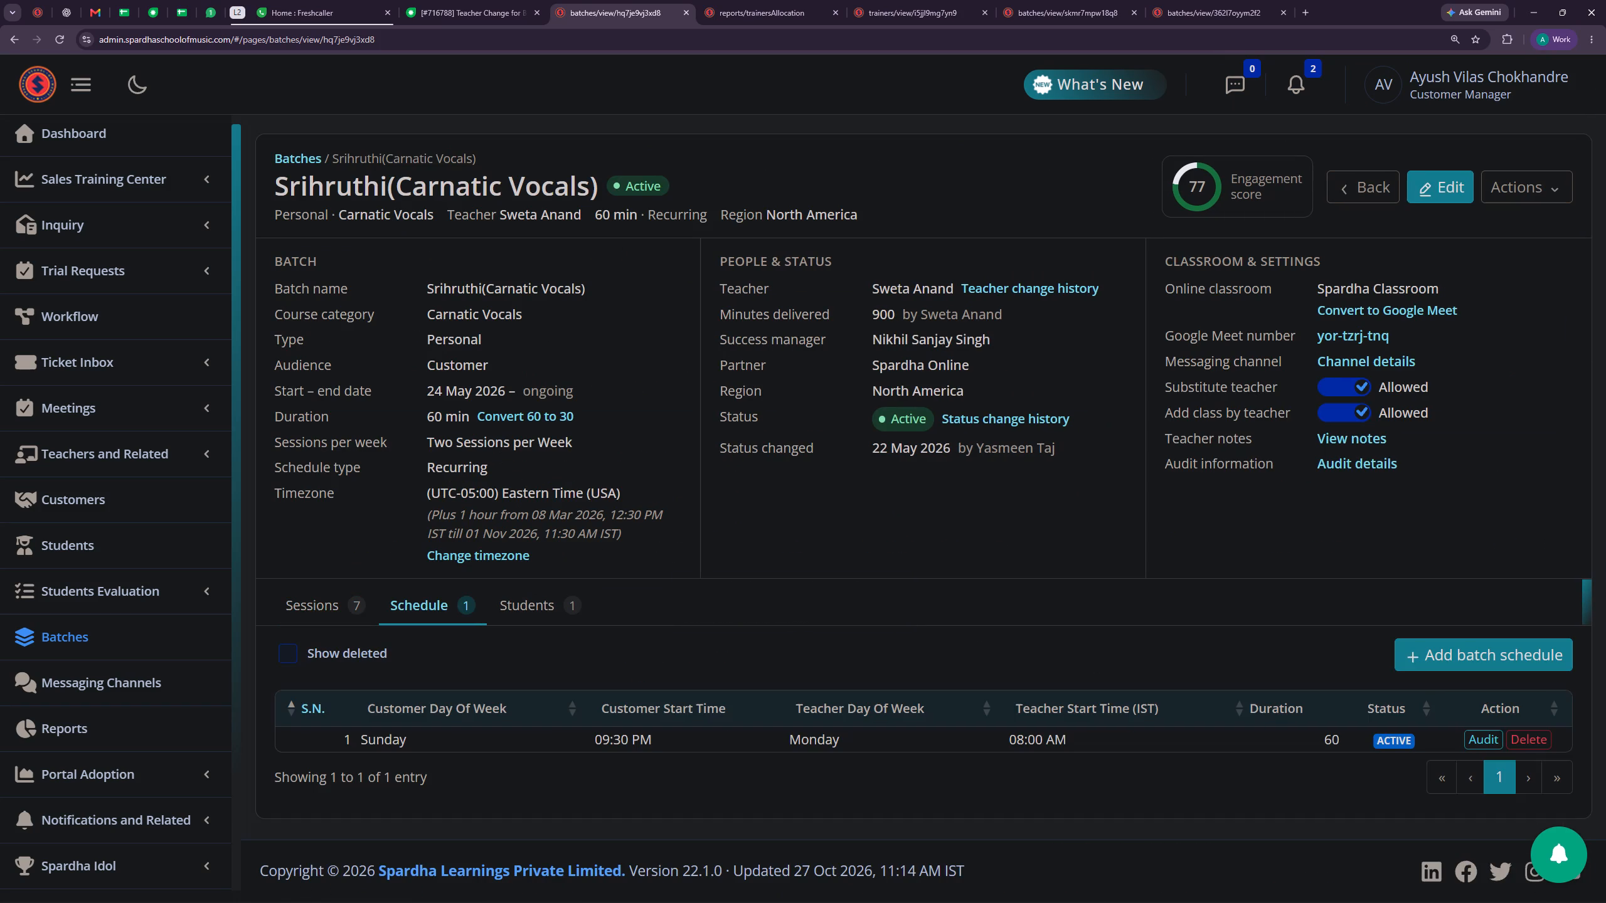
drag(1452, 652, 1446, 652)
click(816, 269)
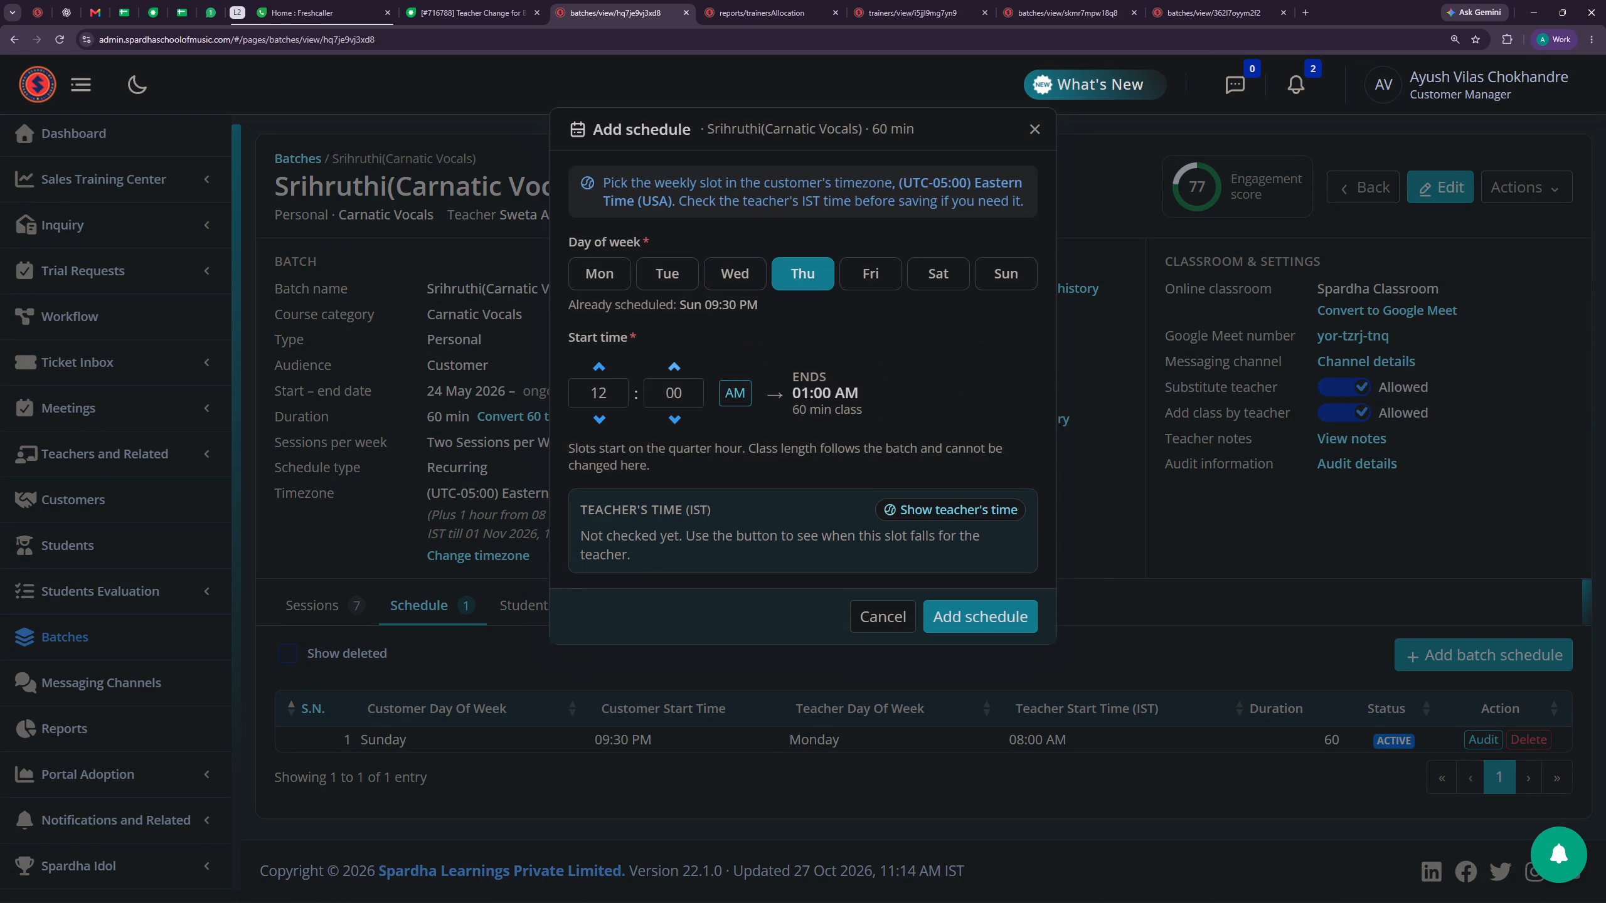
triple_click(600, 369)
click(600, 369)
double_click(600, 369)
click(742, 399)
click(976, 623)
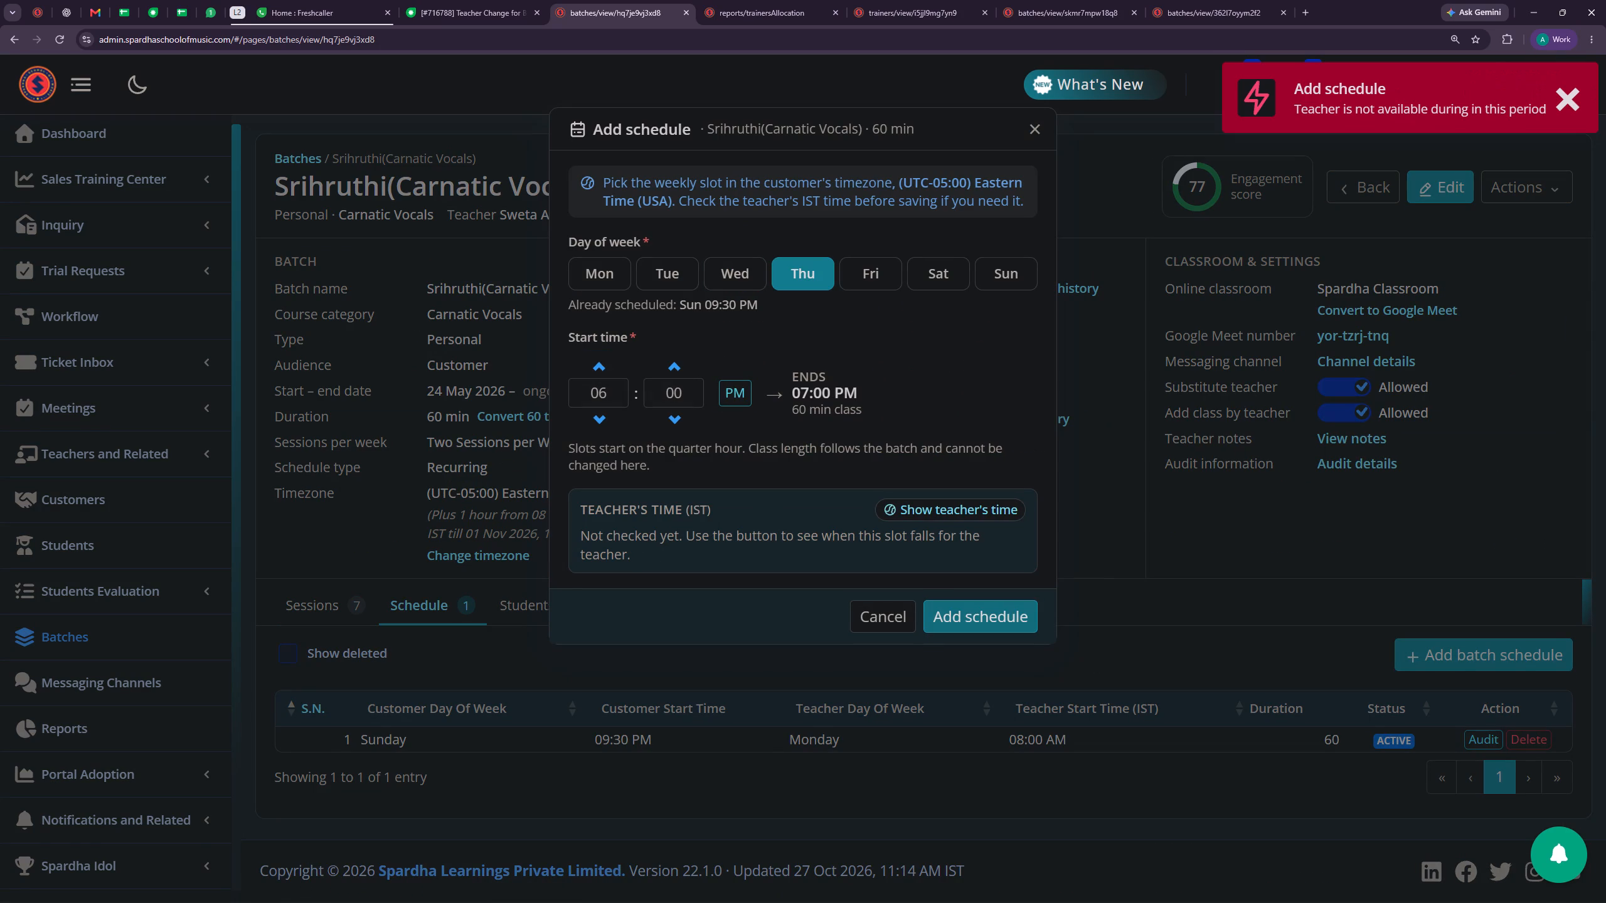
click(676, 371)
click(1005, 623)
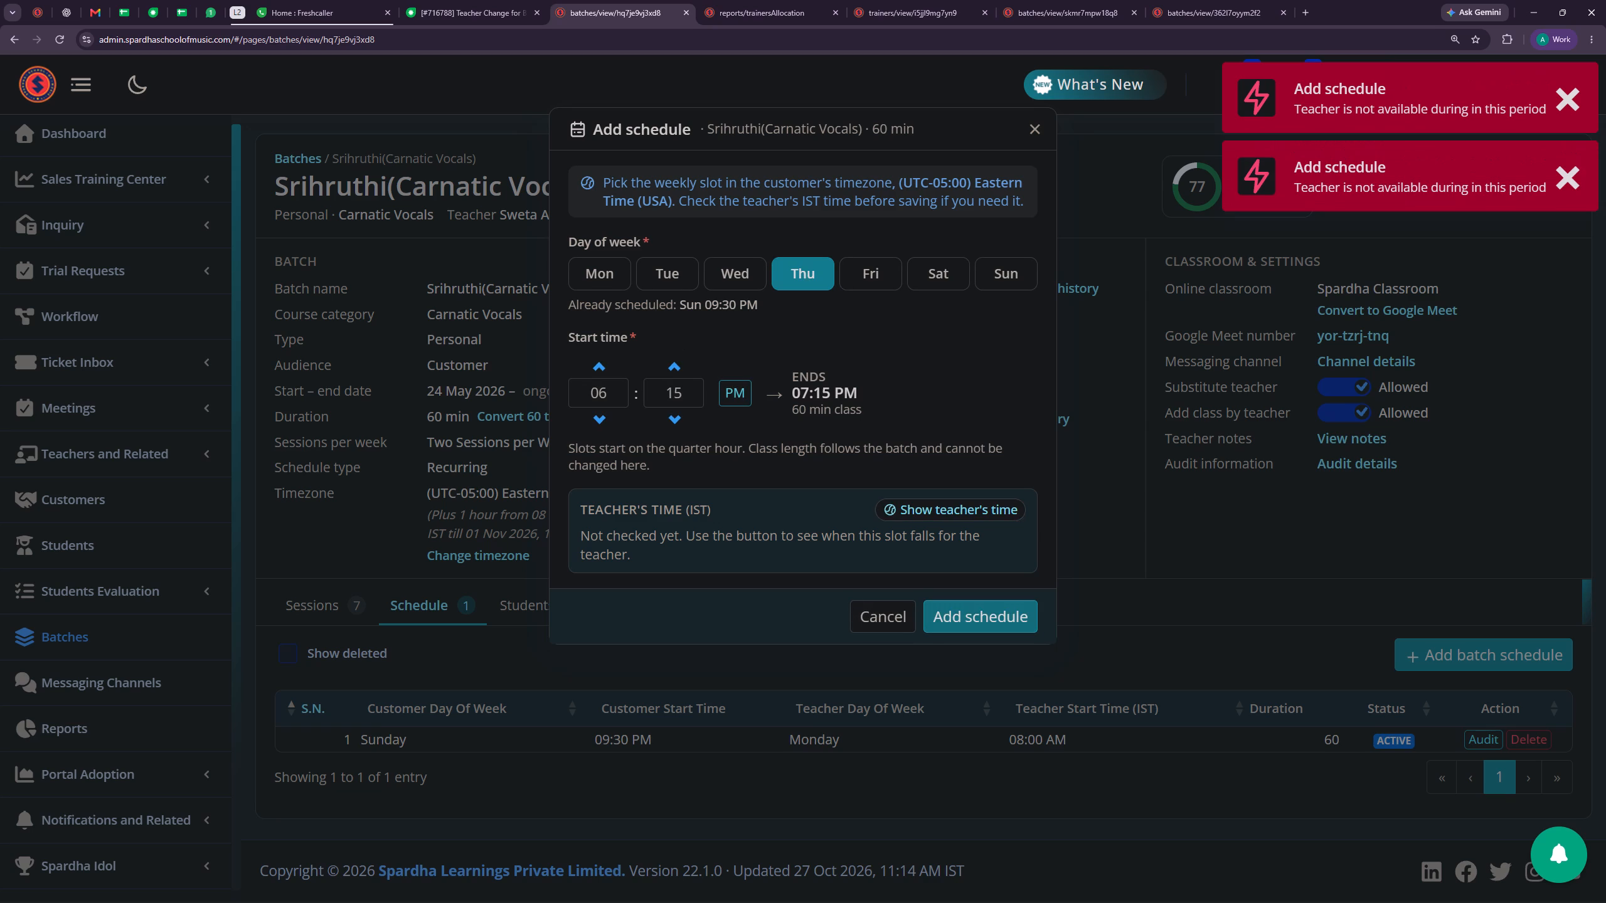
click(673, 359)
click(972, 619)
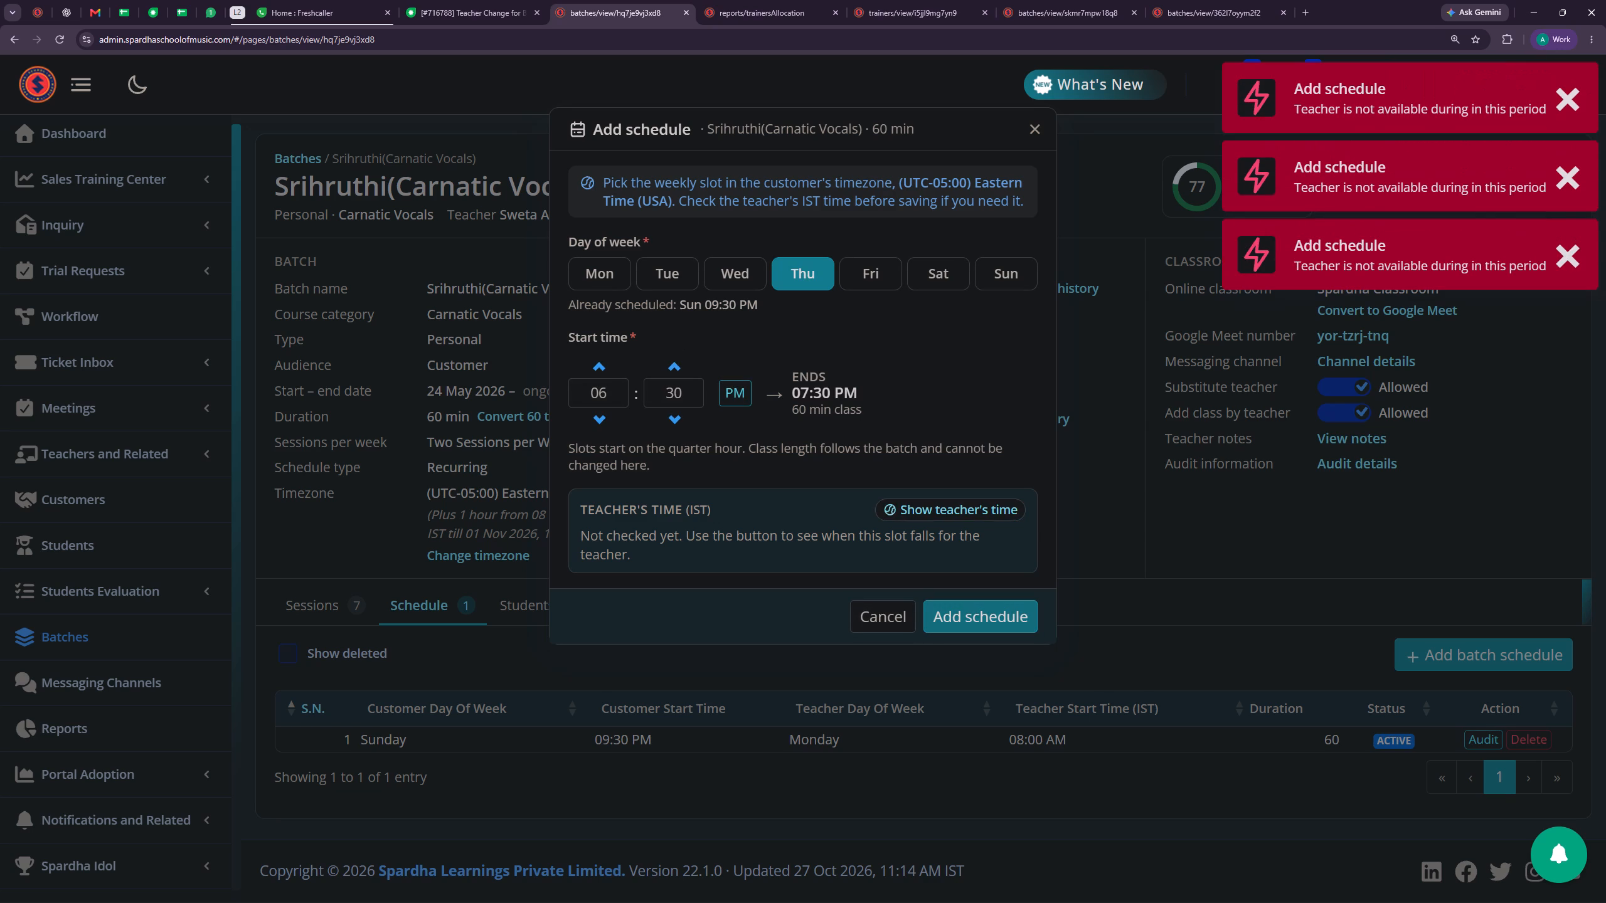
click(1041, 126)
Check the batch's available session slots for the week starting Mon, 02 Nov, 2026.
click(314, 599)
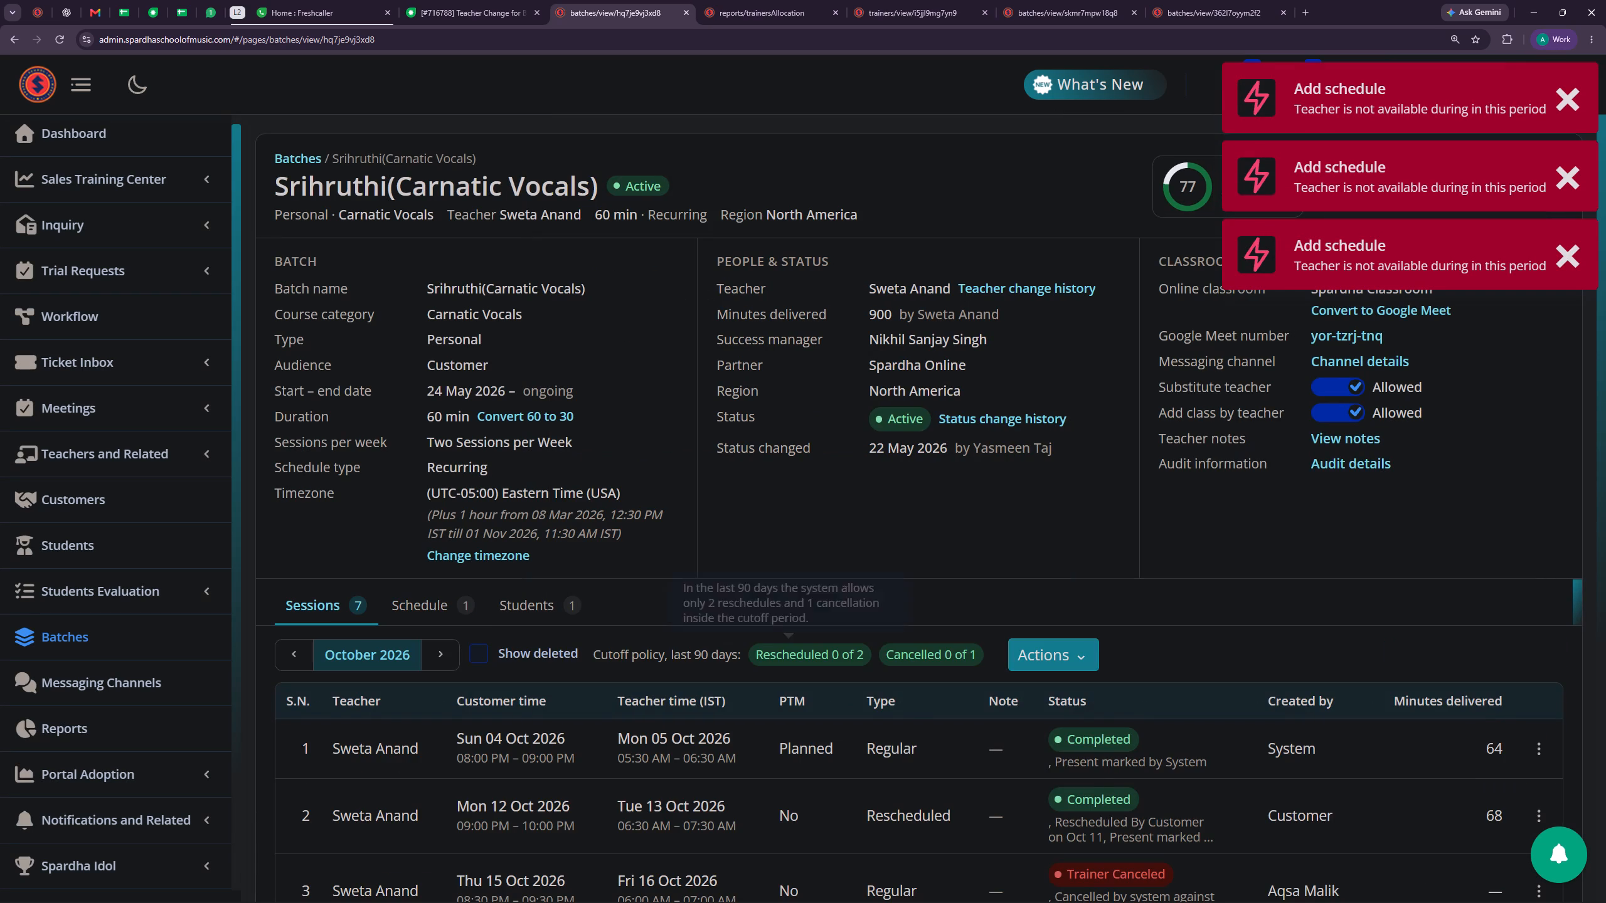
click(1090, 656)
click(1023, 757)
click(757, 465)
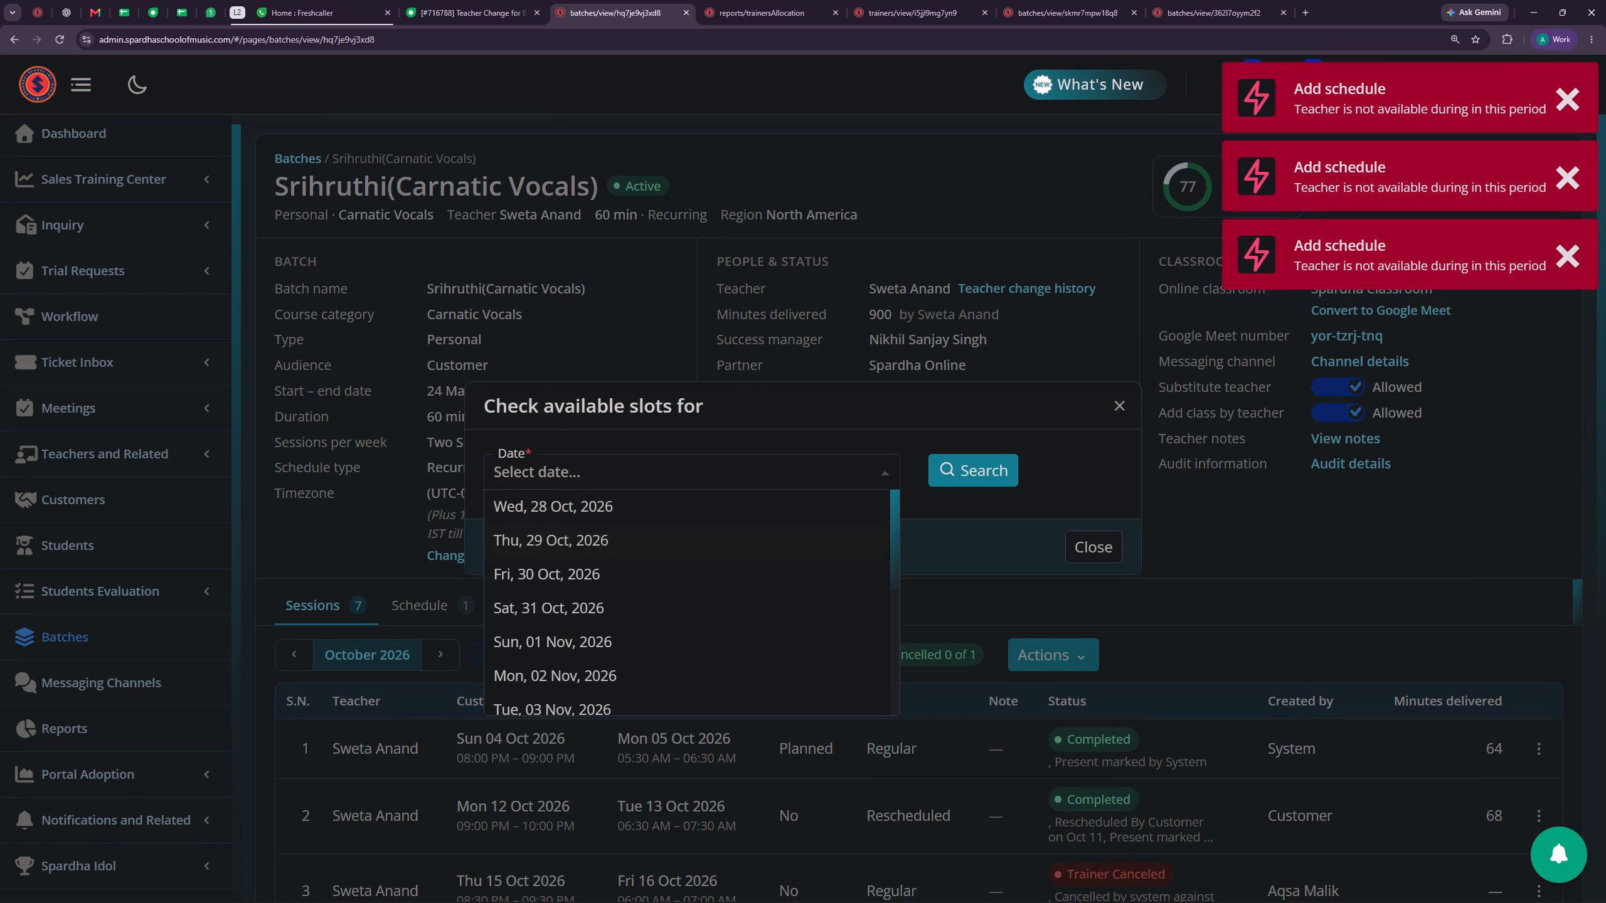
scroll(561, 564, down, 1)
click(554, 576)
click(975, 478)
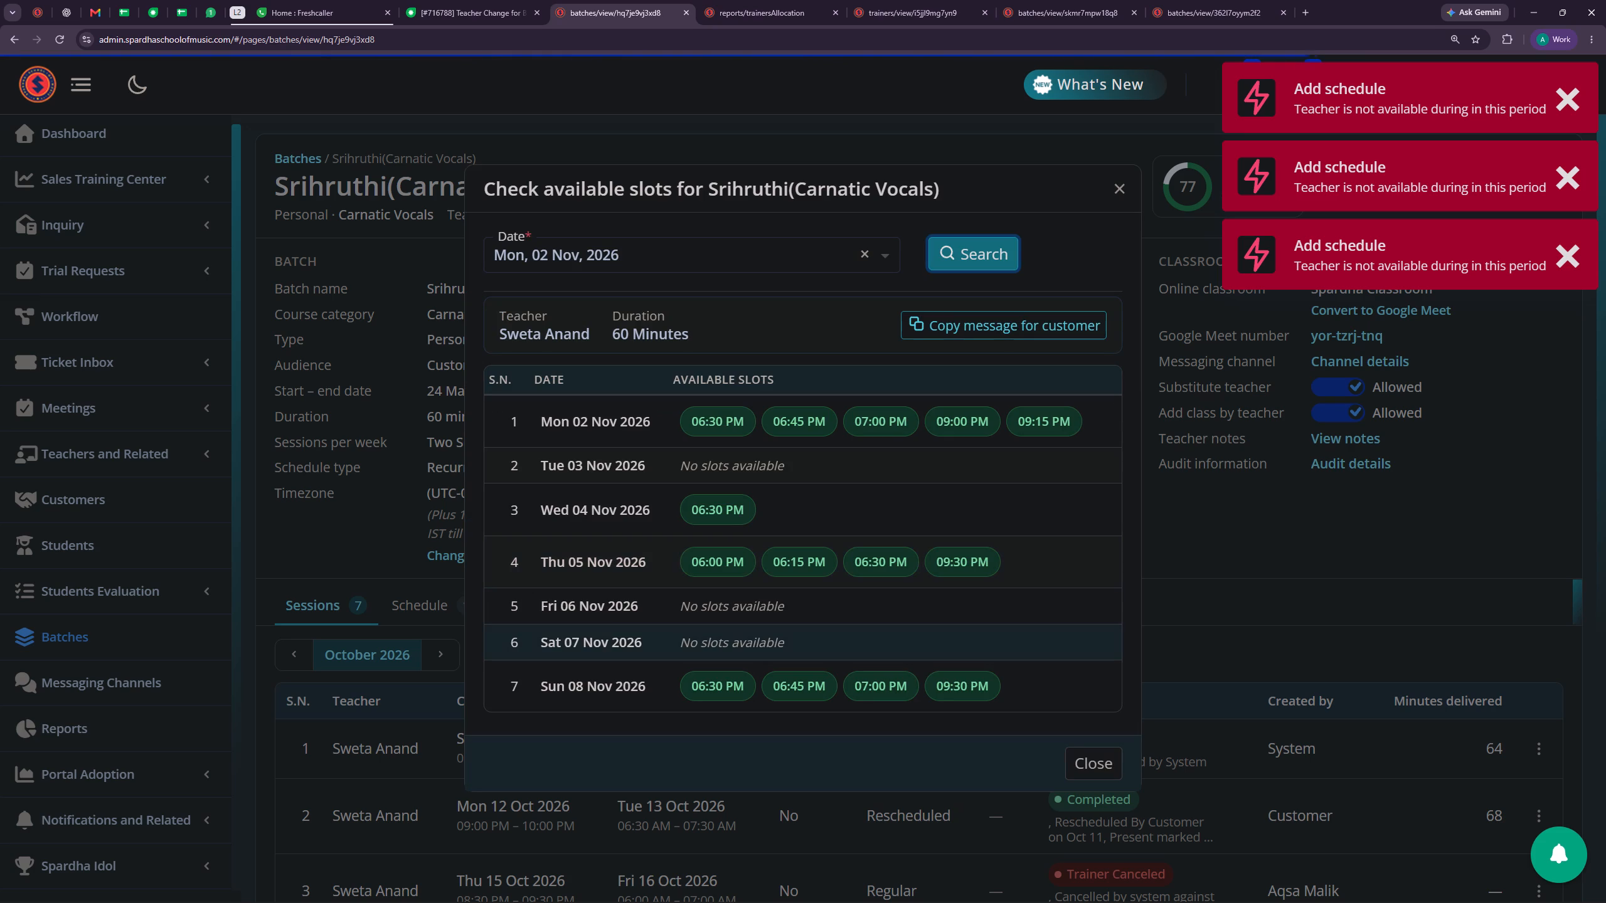
click(1119, 189)
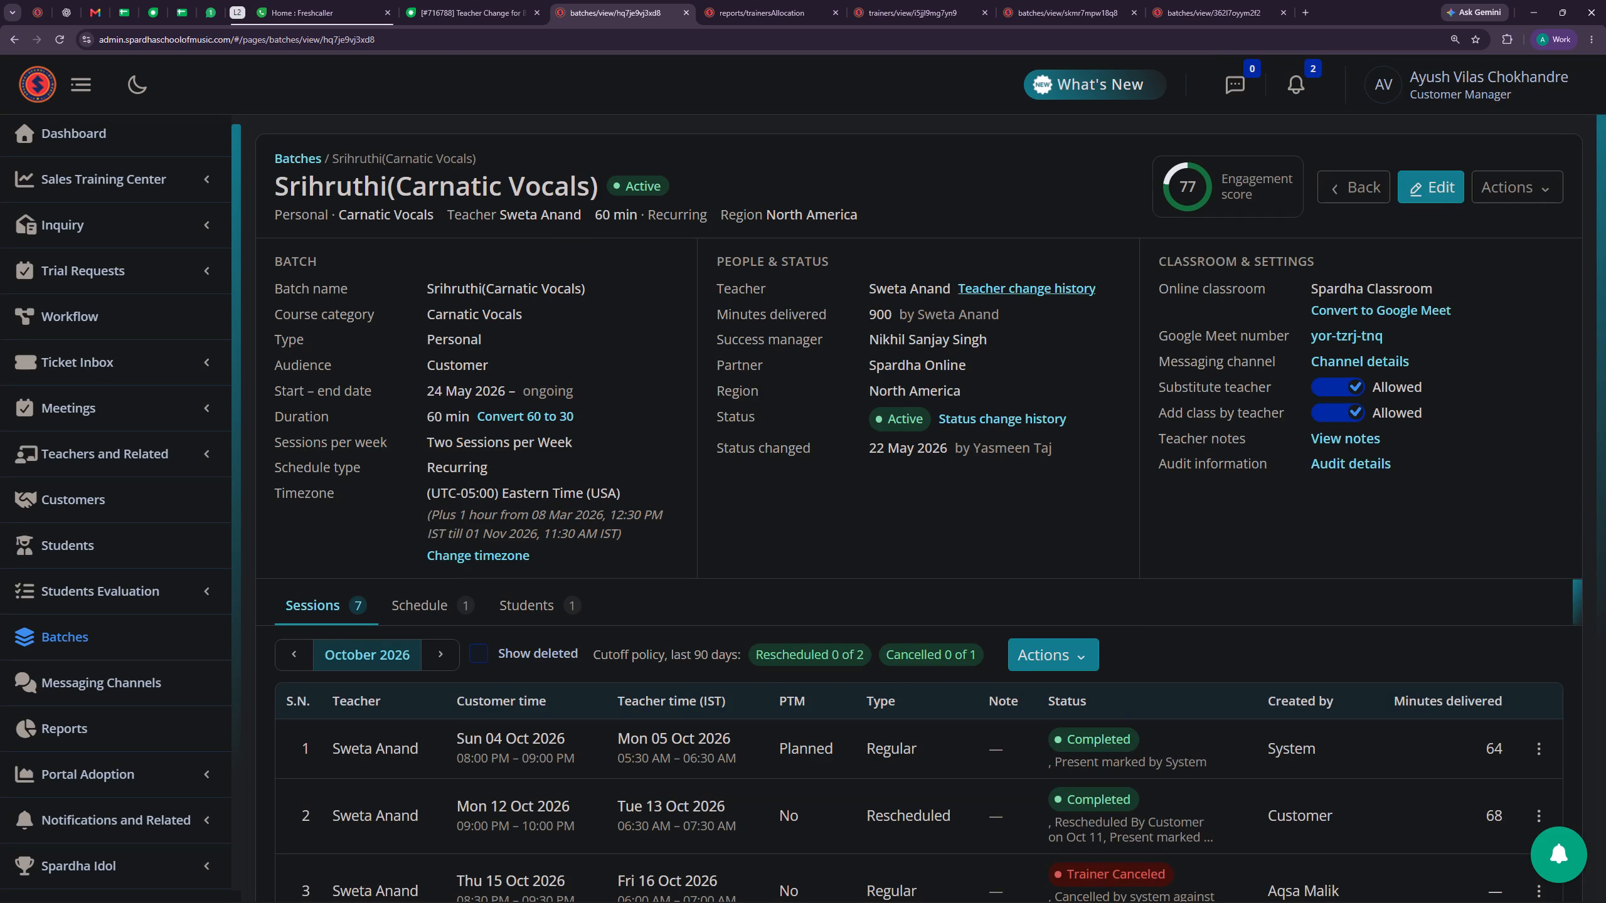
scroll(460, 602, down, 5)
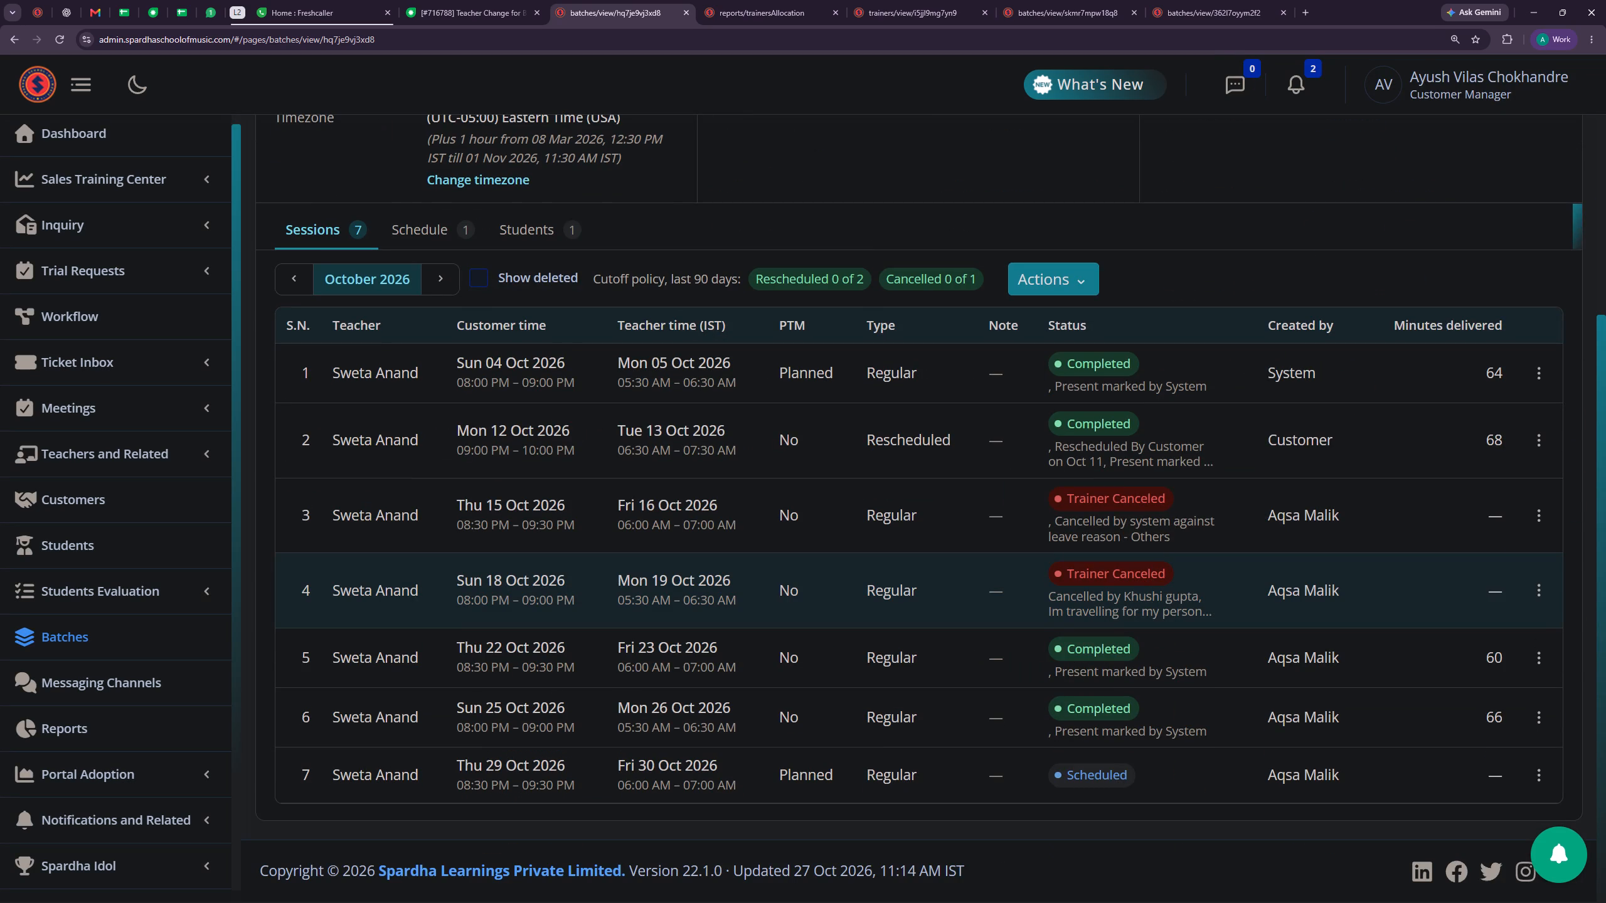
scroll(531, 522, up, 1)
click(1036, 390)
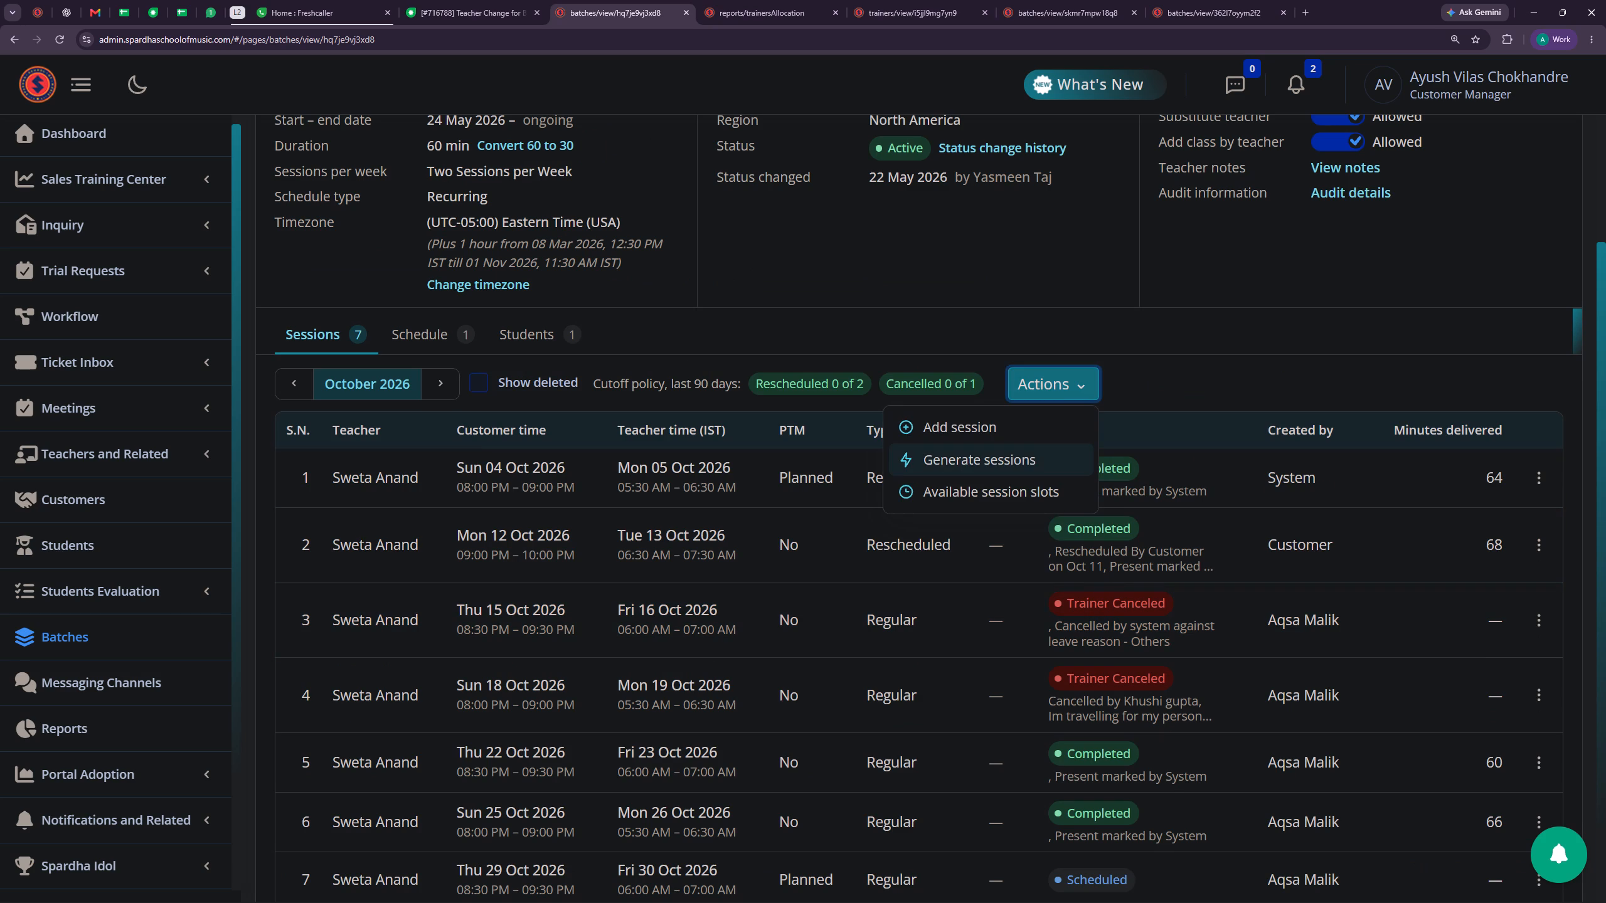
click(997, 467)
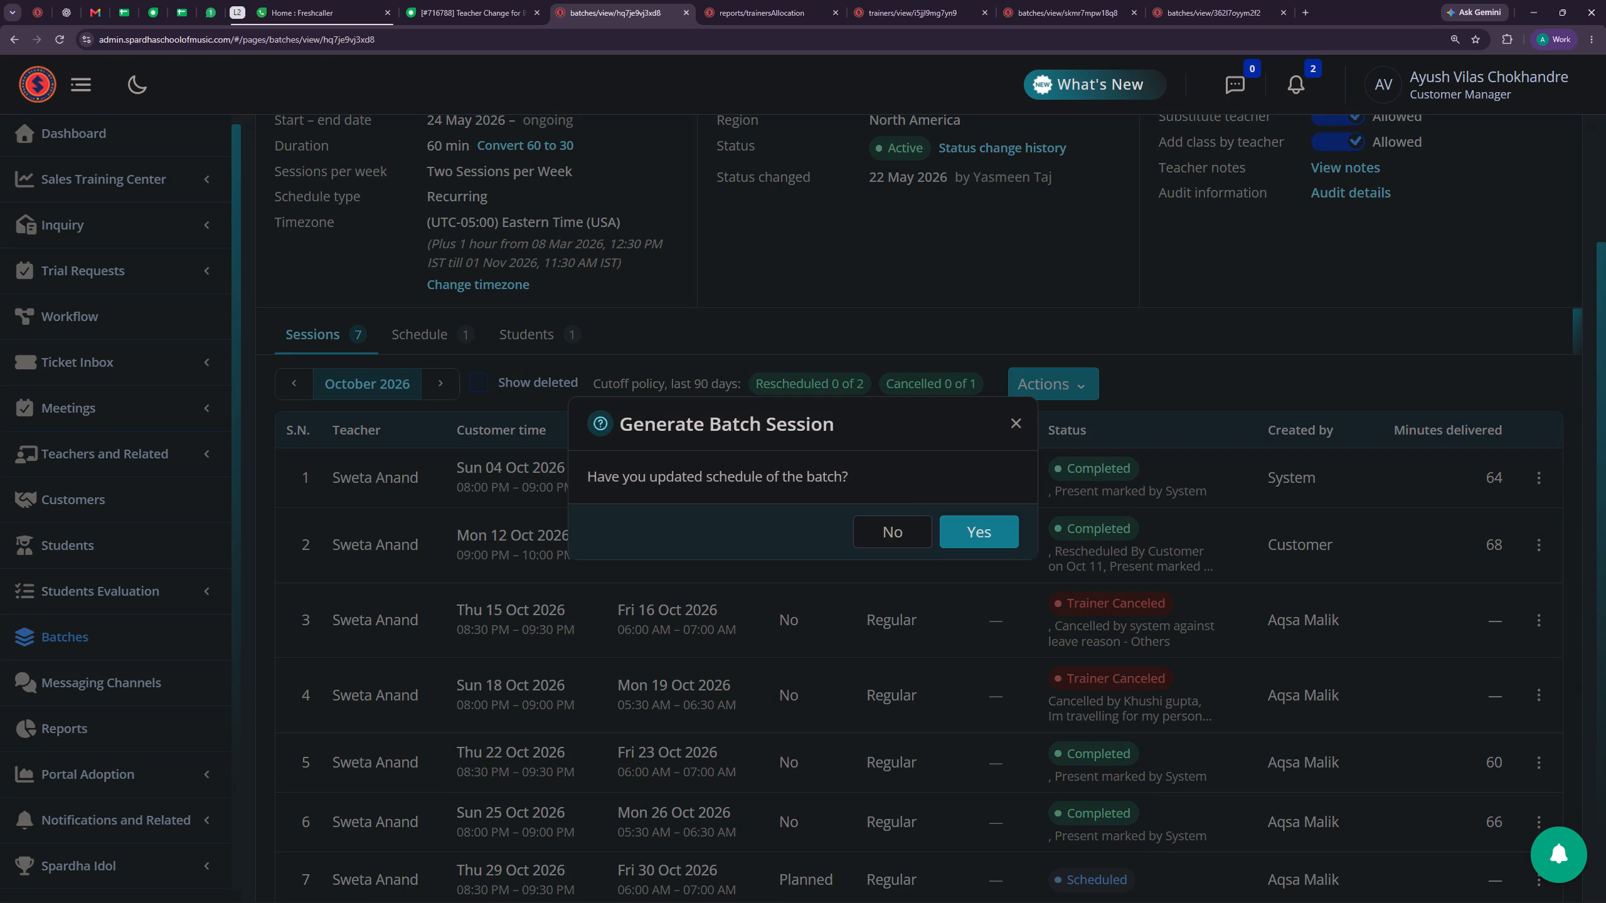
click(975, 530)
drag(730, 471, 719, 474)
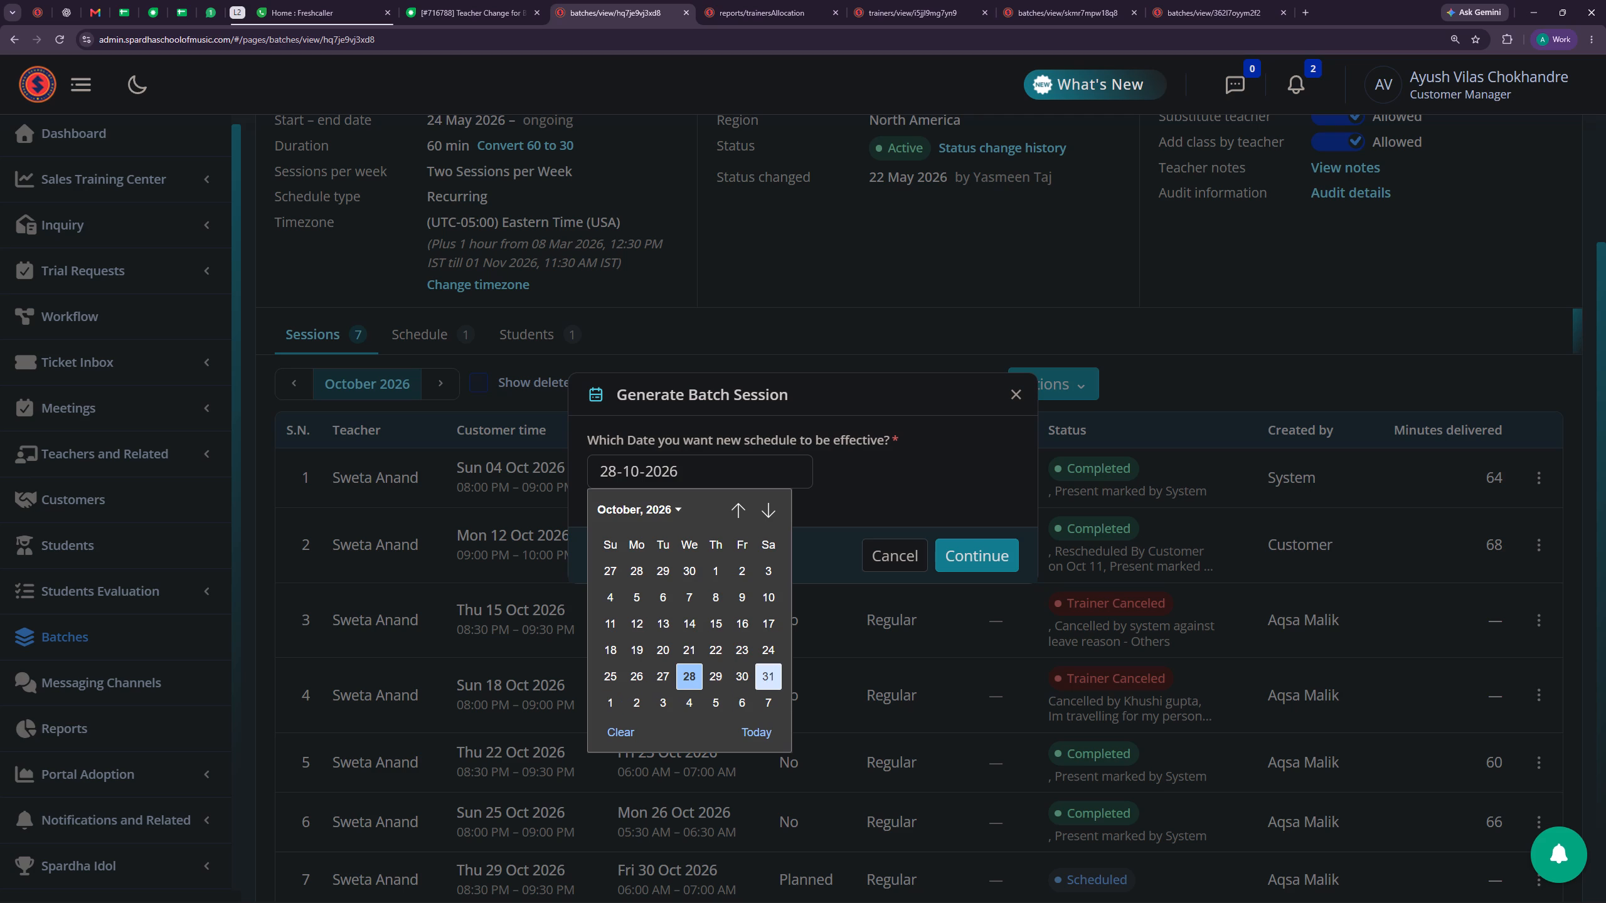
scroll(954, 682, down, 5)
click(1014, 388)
Generate sessions for Srihruthi's Carnatic Vocals batch, confirming the schedule is updated and making it effective from 31-10-2026.
scroll(925, 566, down, 4)
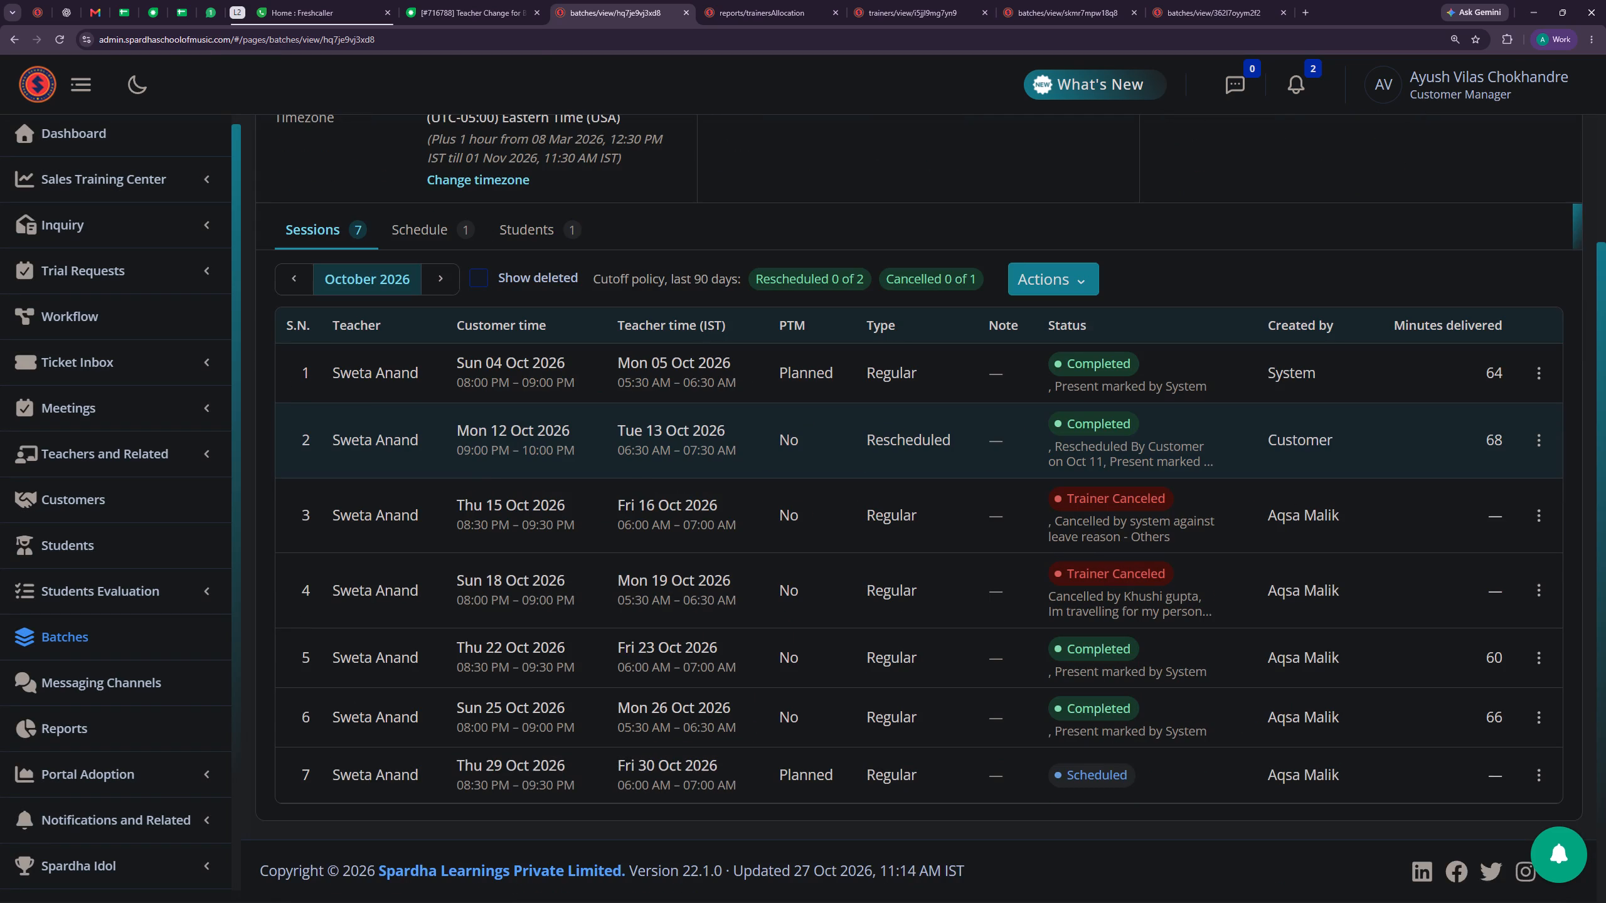
click(1041, 289)
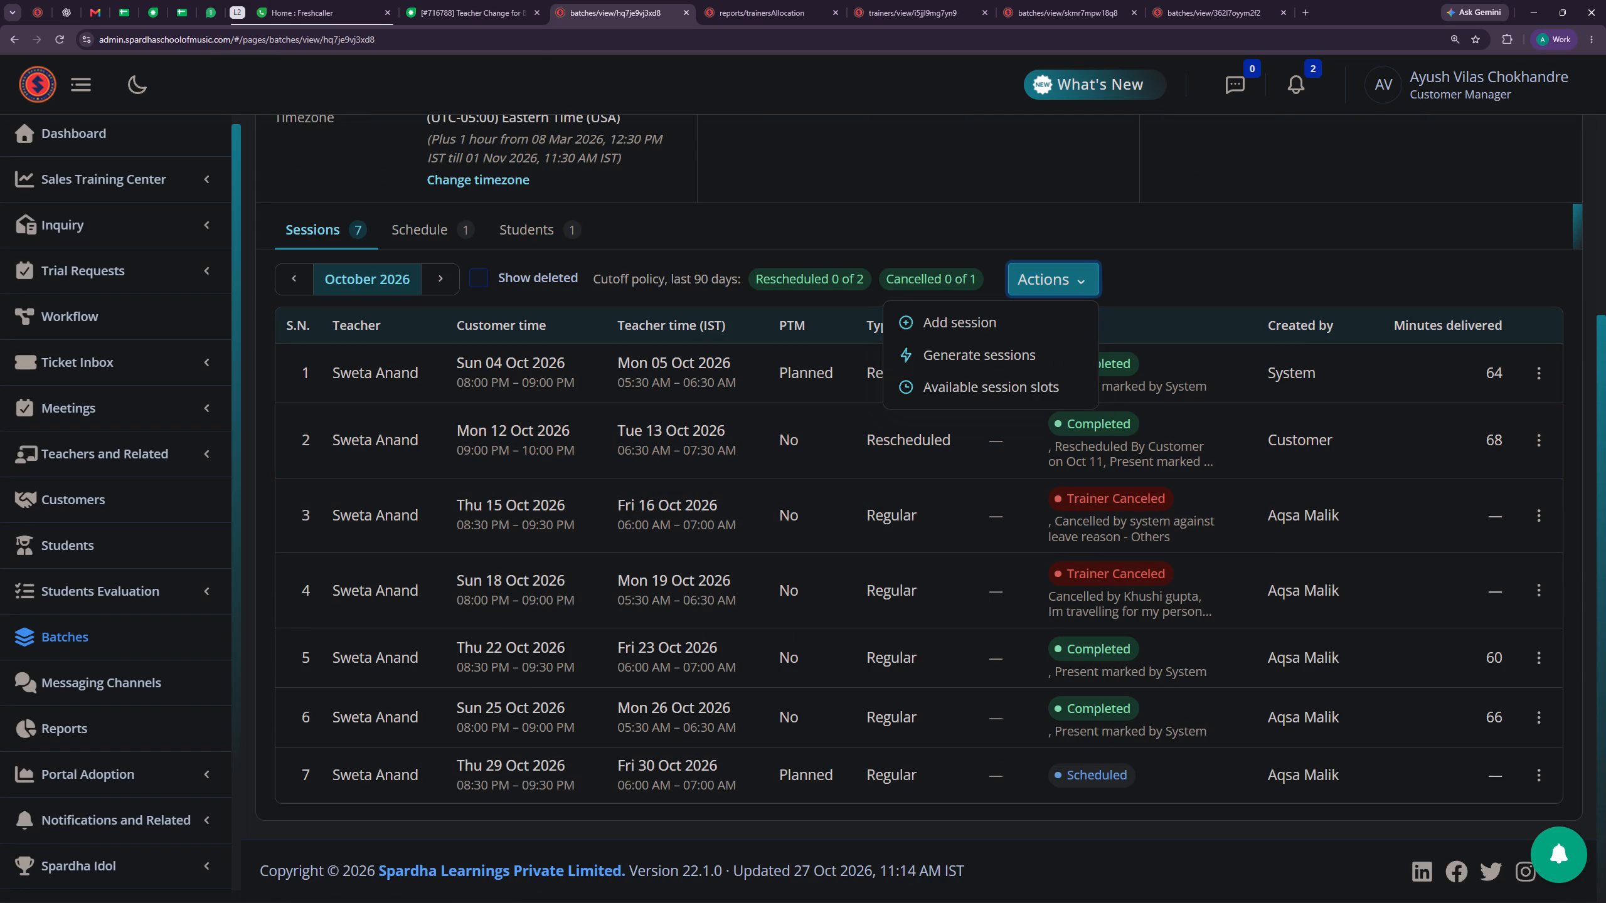
click(1031, 363)
click(985, 534)
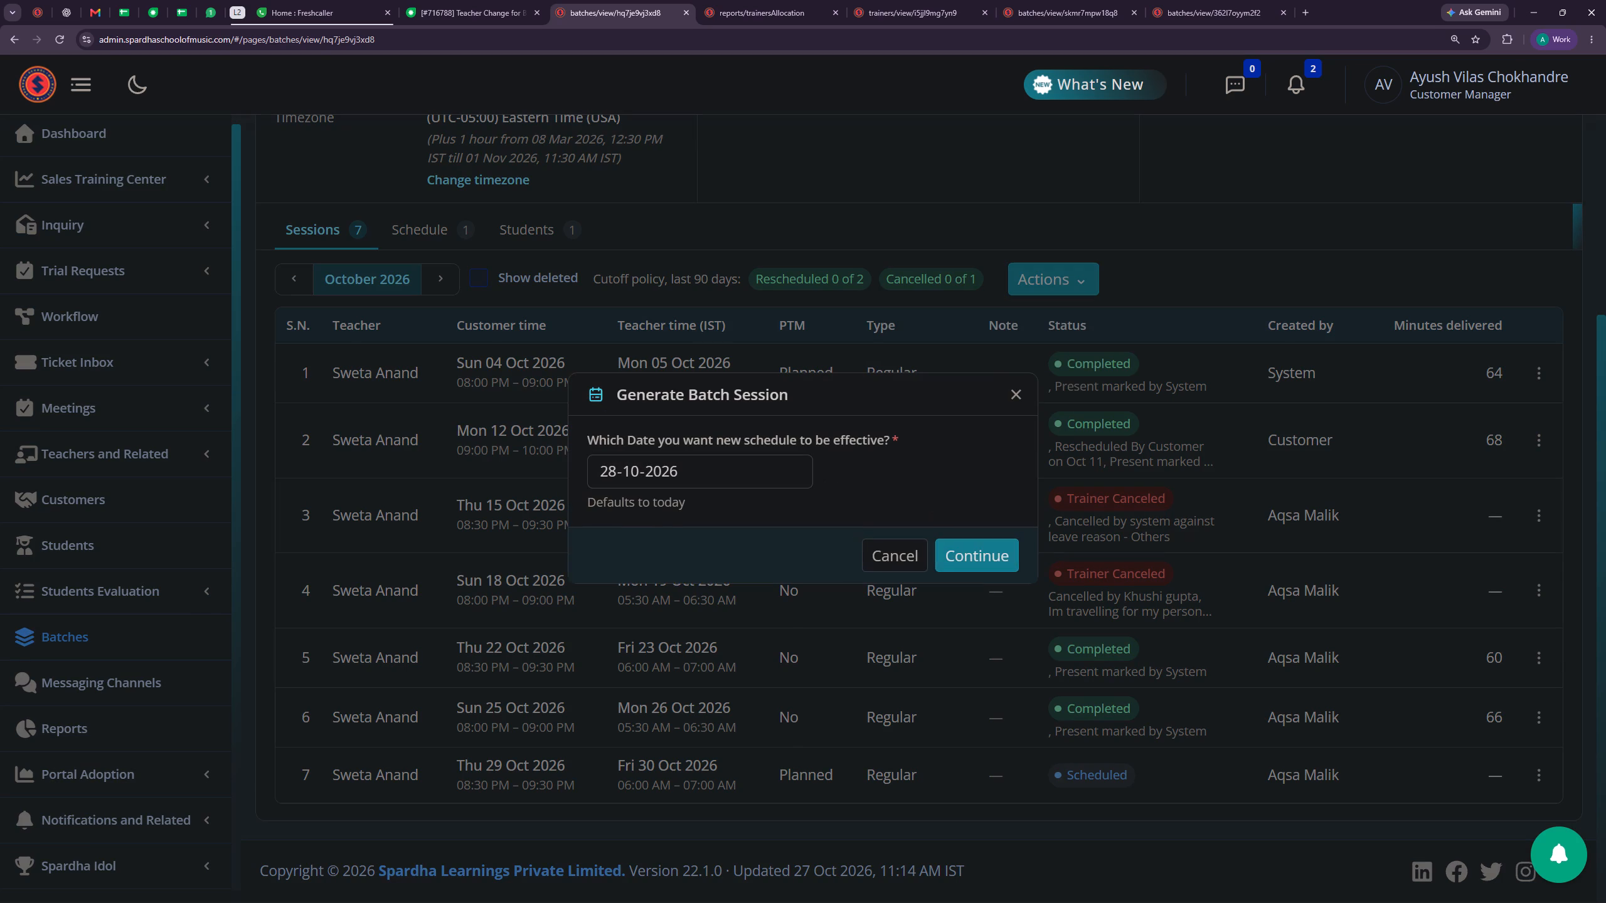
click(745, 470)
click(774, 679)
click(955, 550)
Review the batch's November and October 2026 sessions and its weekly schedule.
click(450, 278)
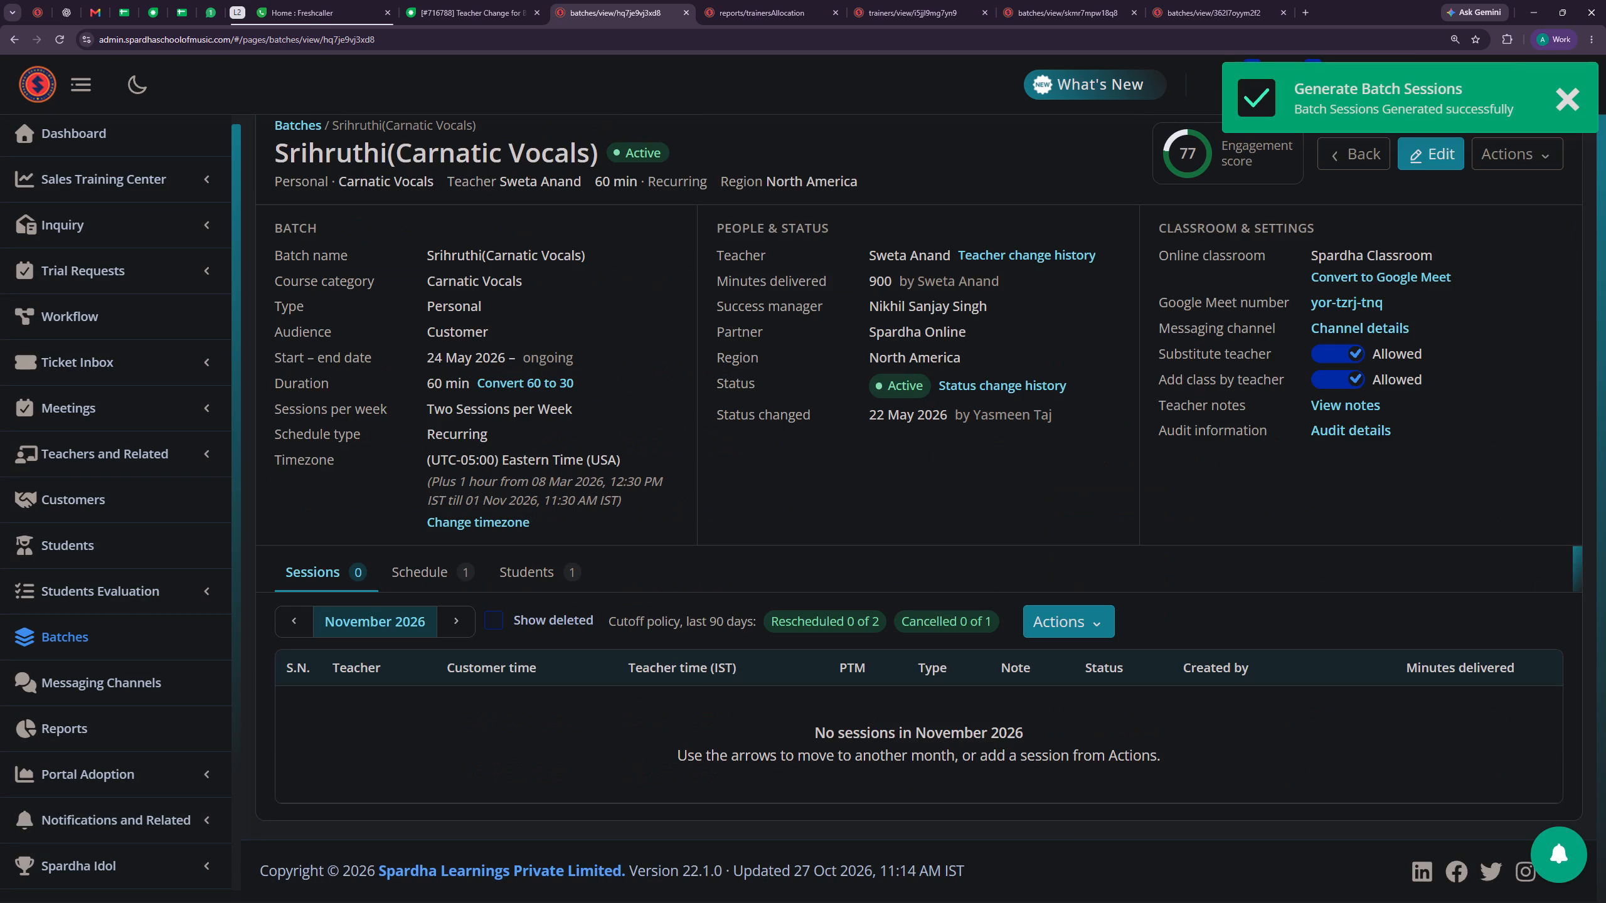
click(293, 613)
click(444, 613)
scroll(548, 572, down, 2)
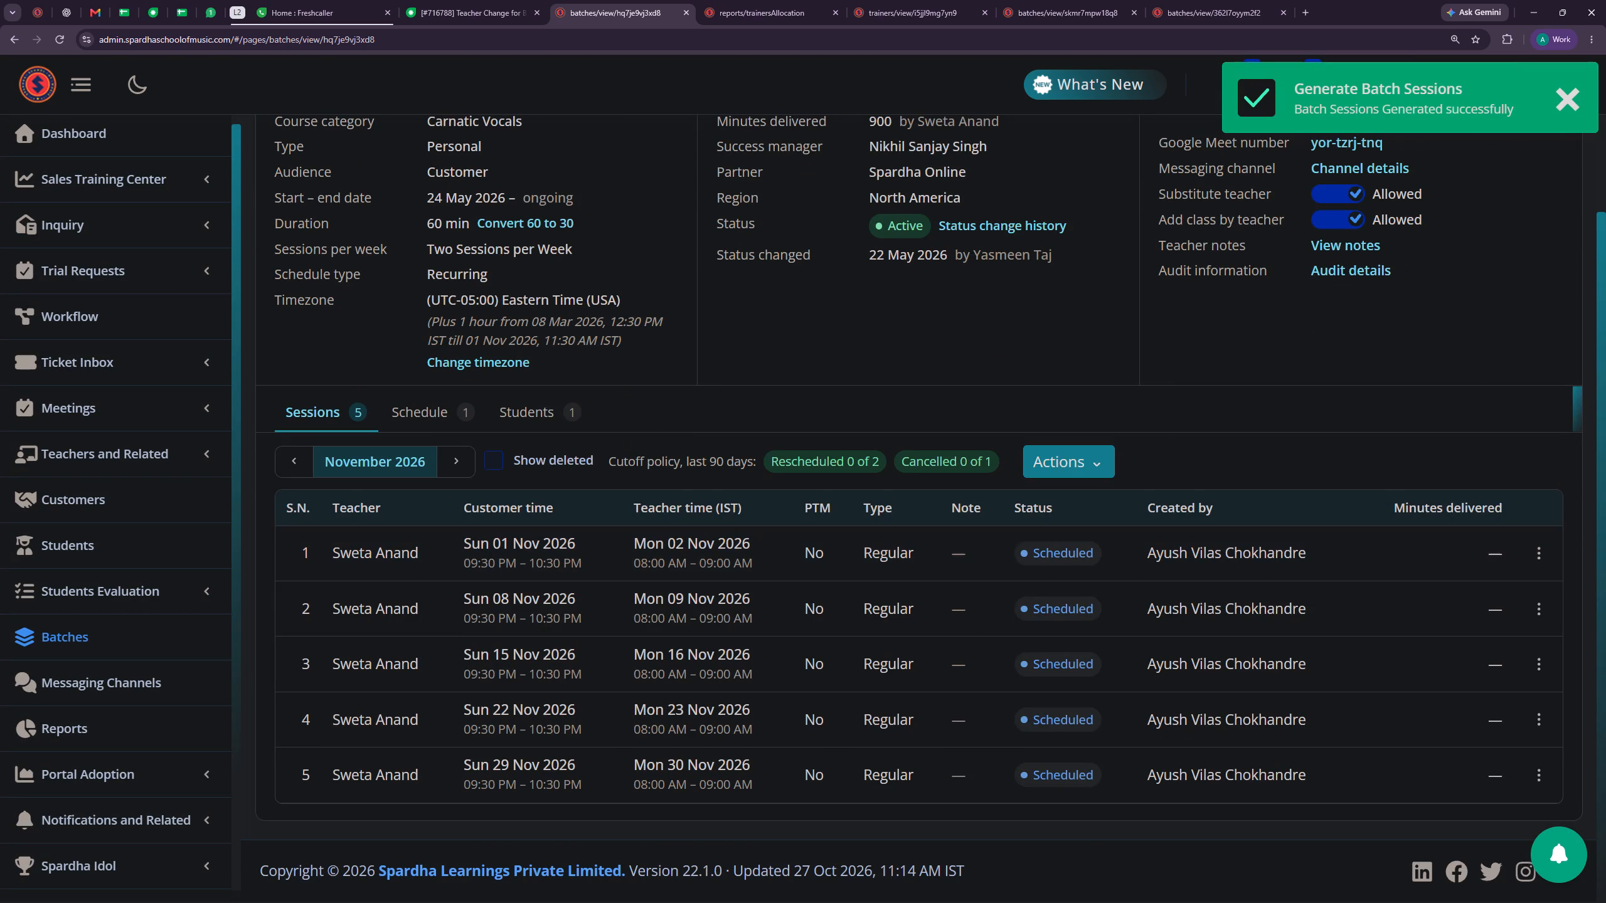
click(304, 460)
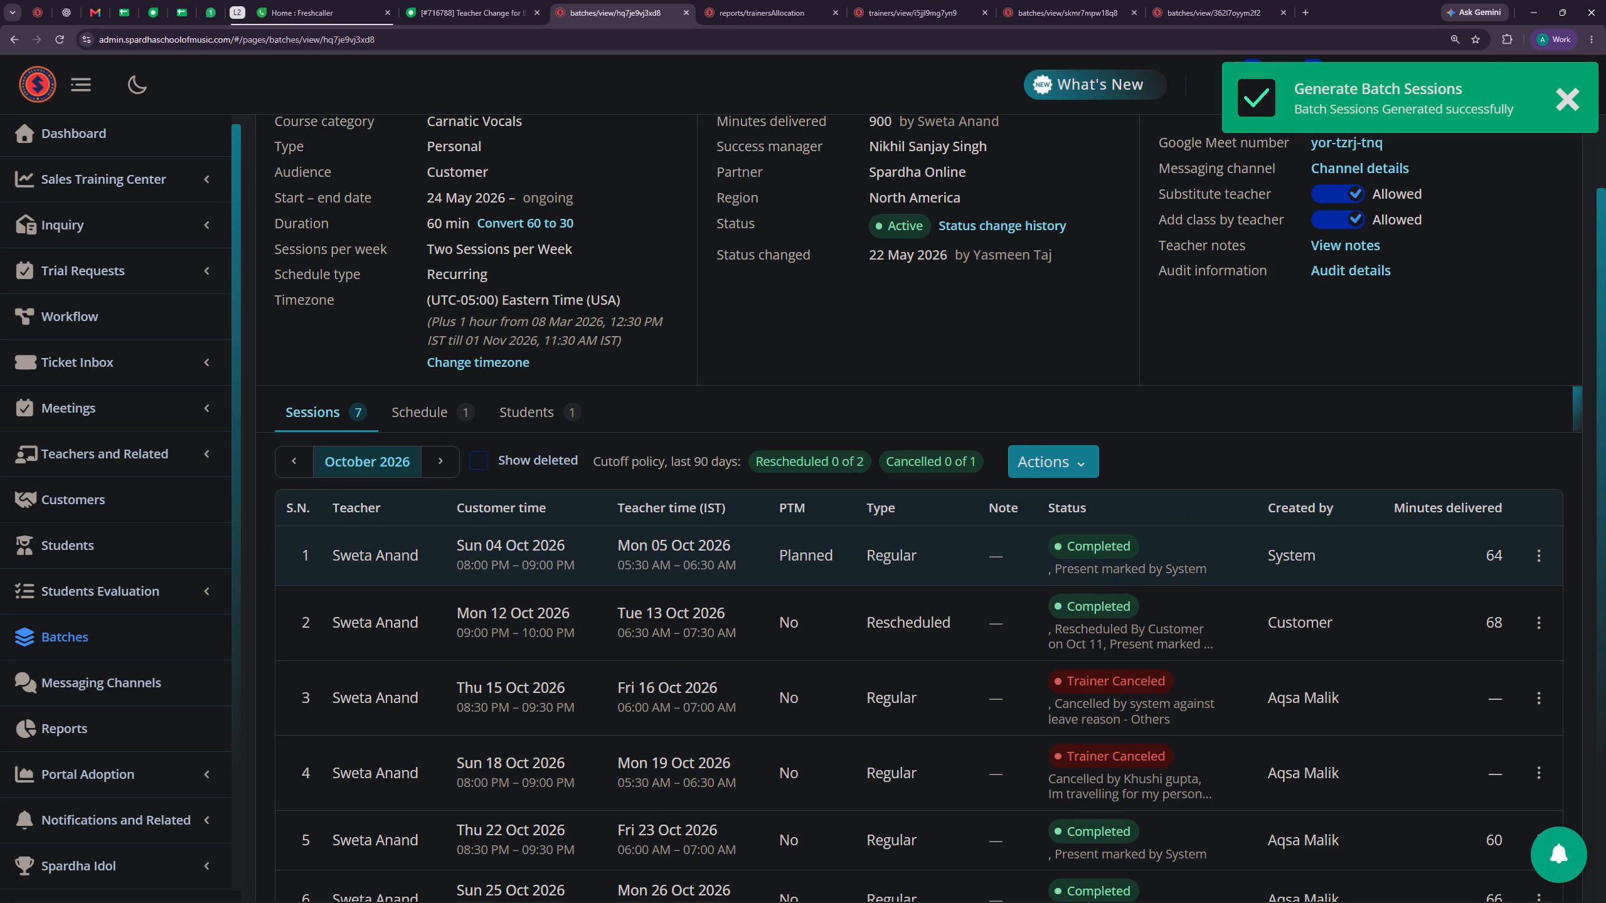
scroll(757, 579, down, 5)
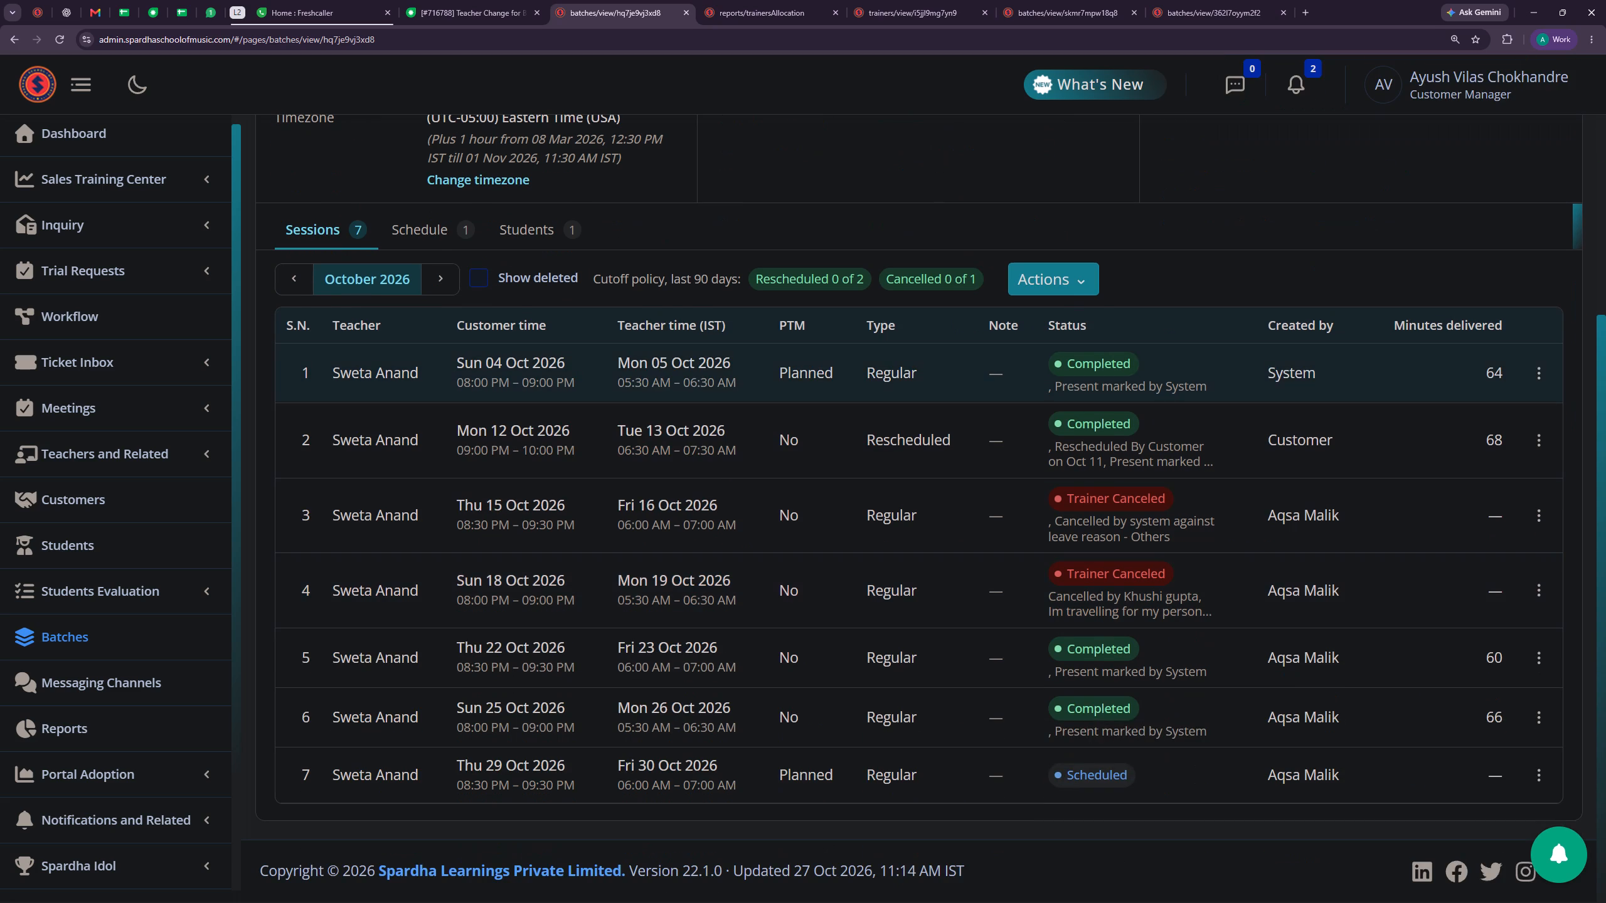
click(440, 237)
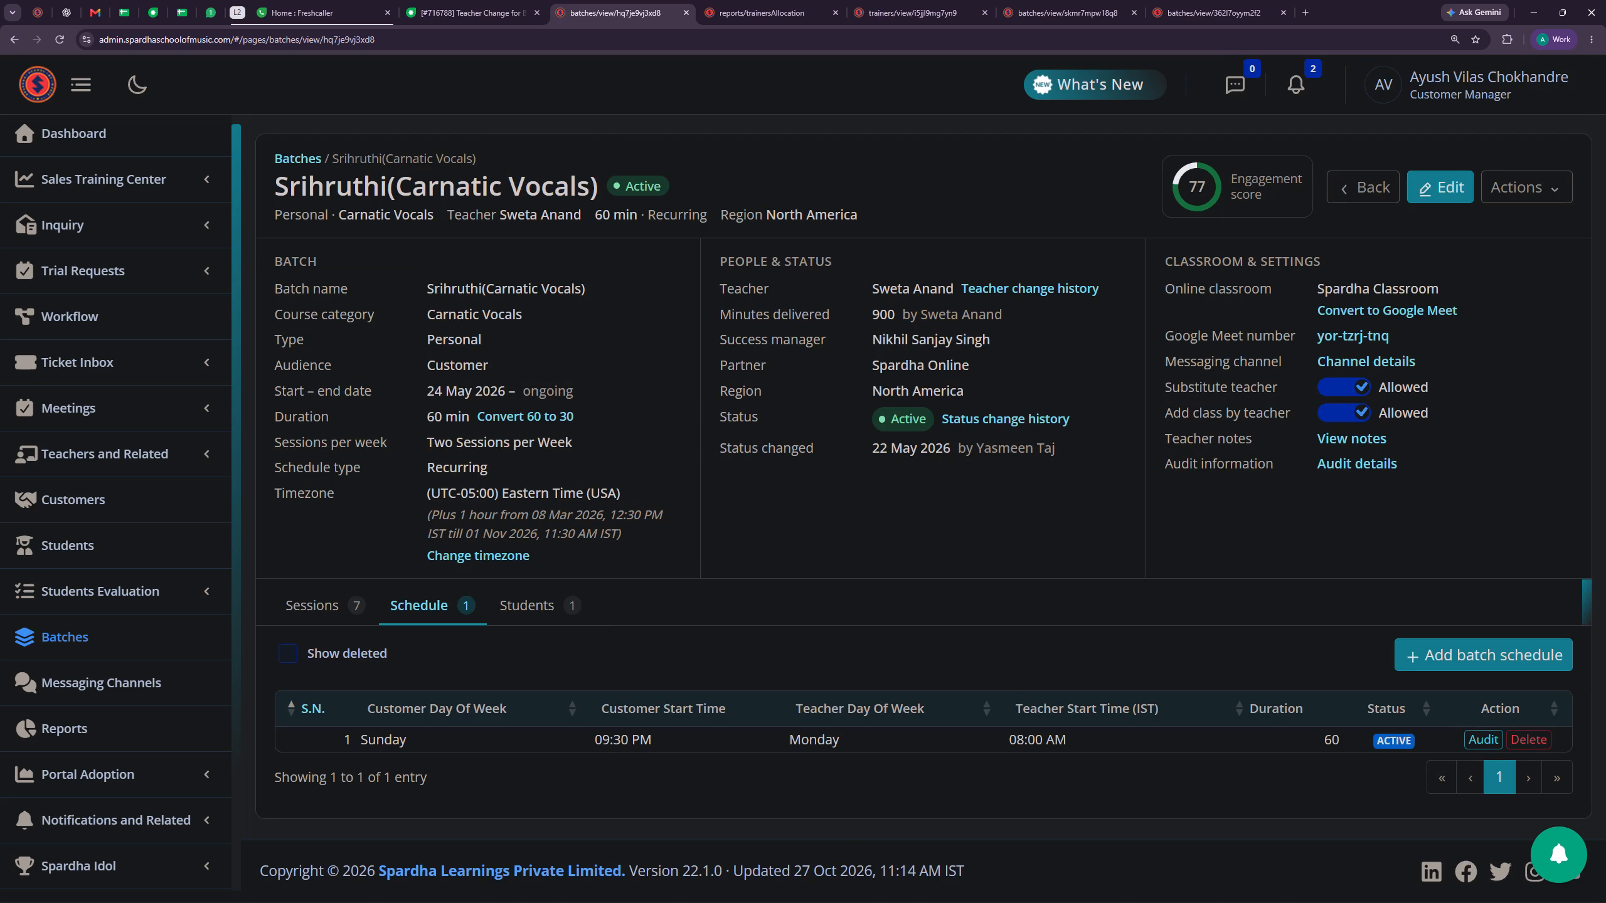
click(334, 615)
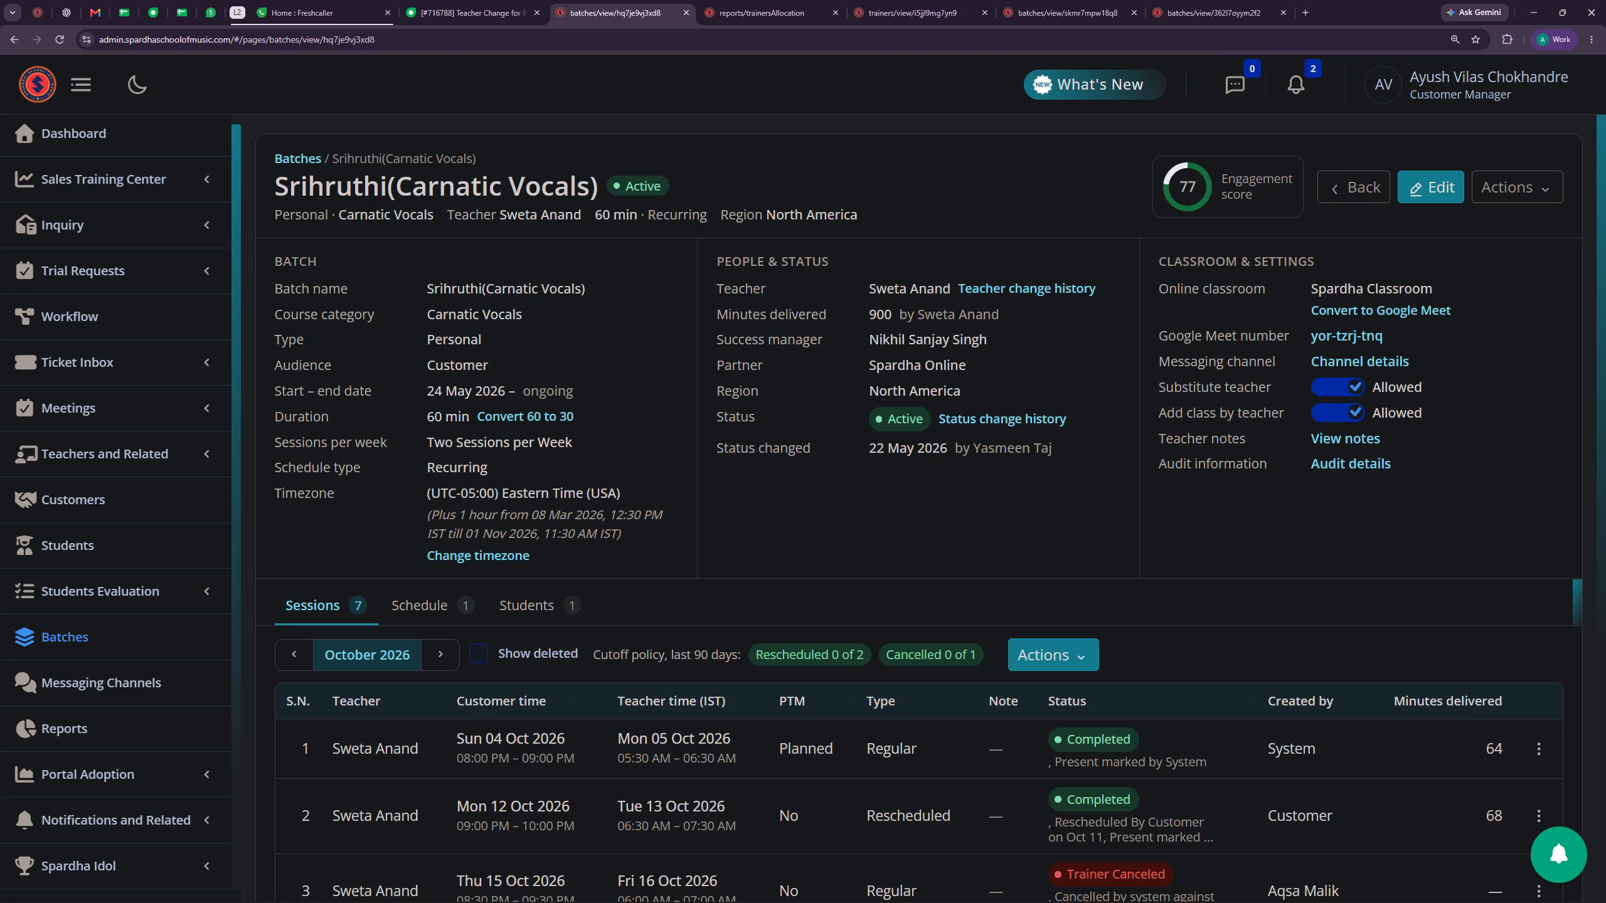
Open the customer profile linked to the student in the Carnatic Vocals batch.
click(540, 610)
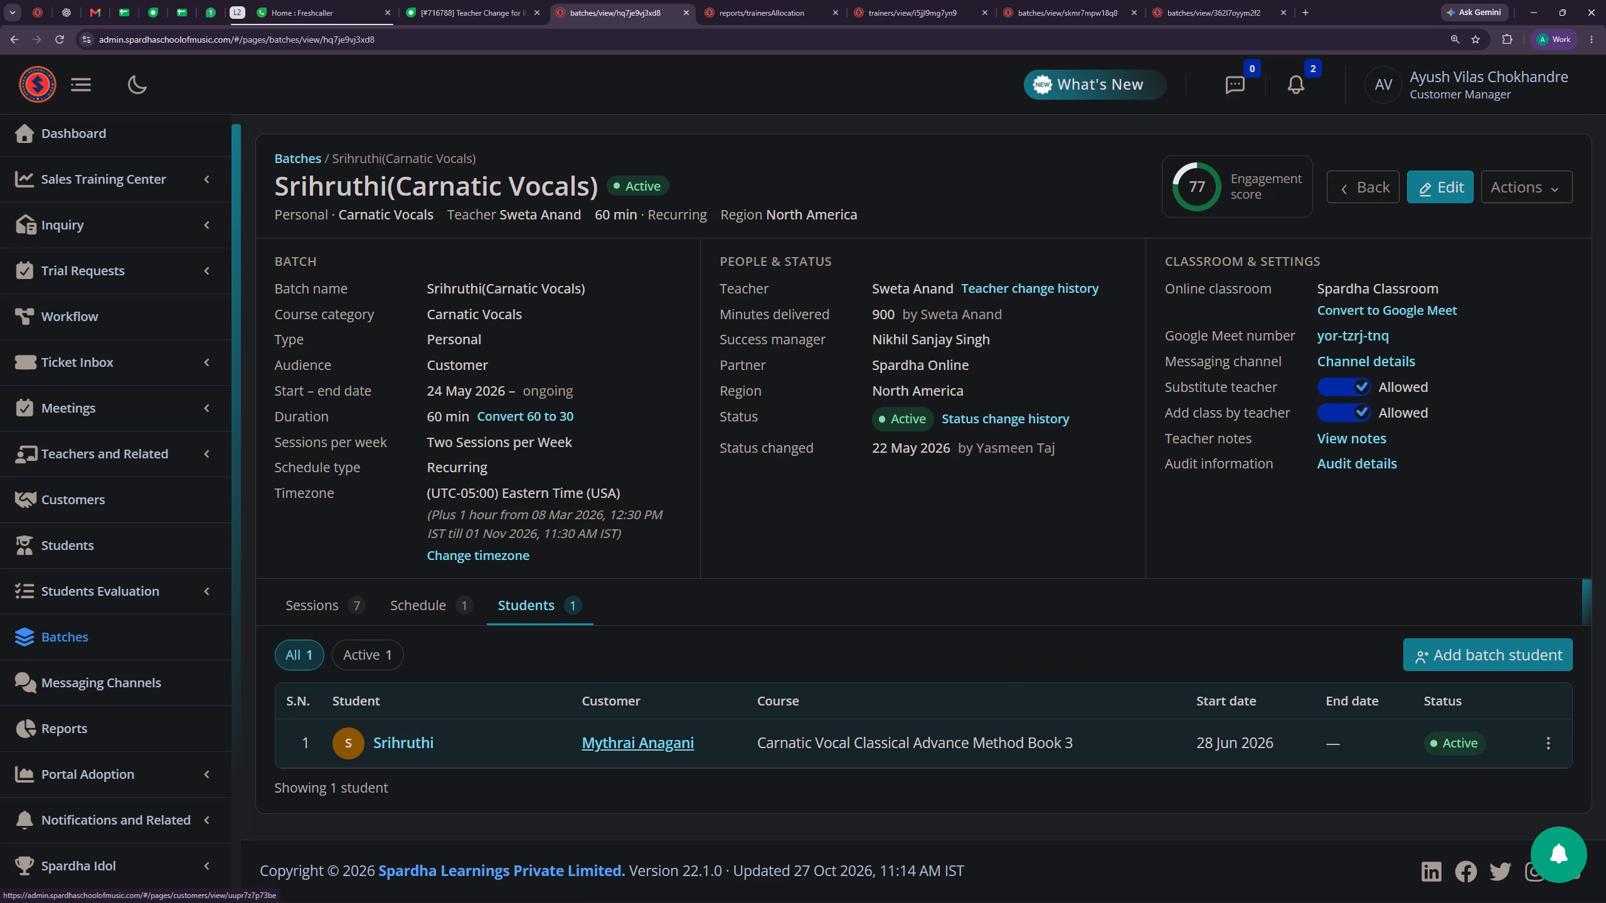
click(635, 740)
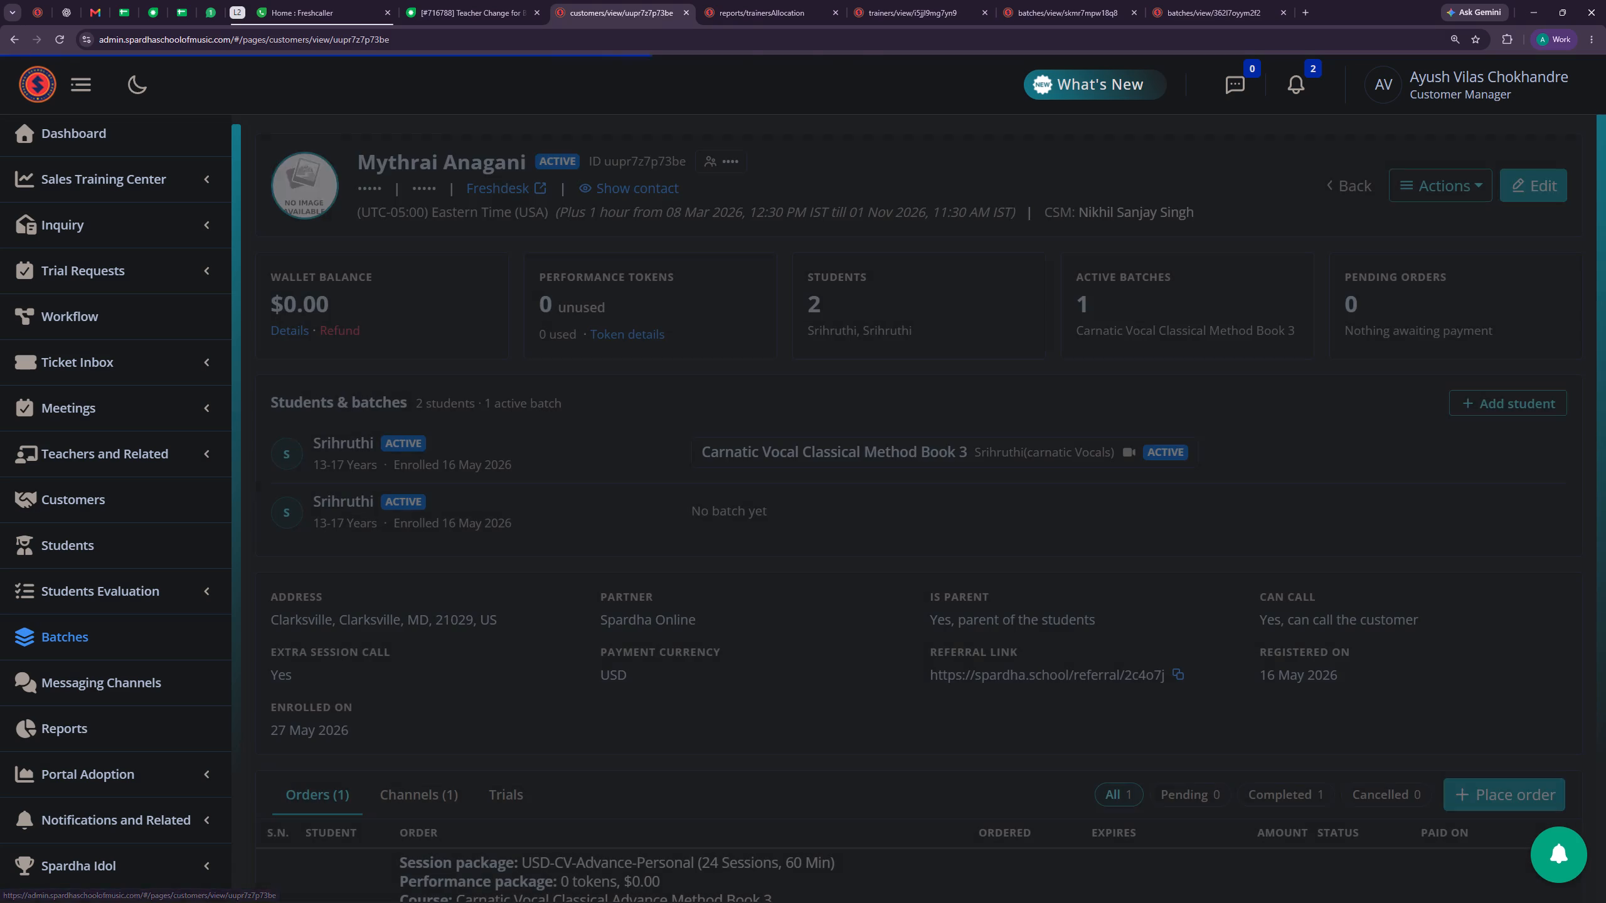
click(489, 2)
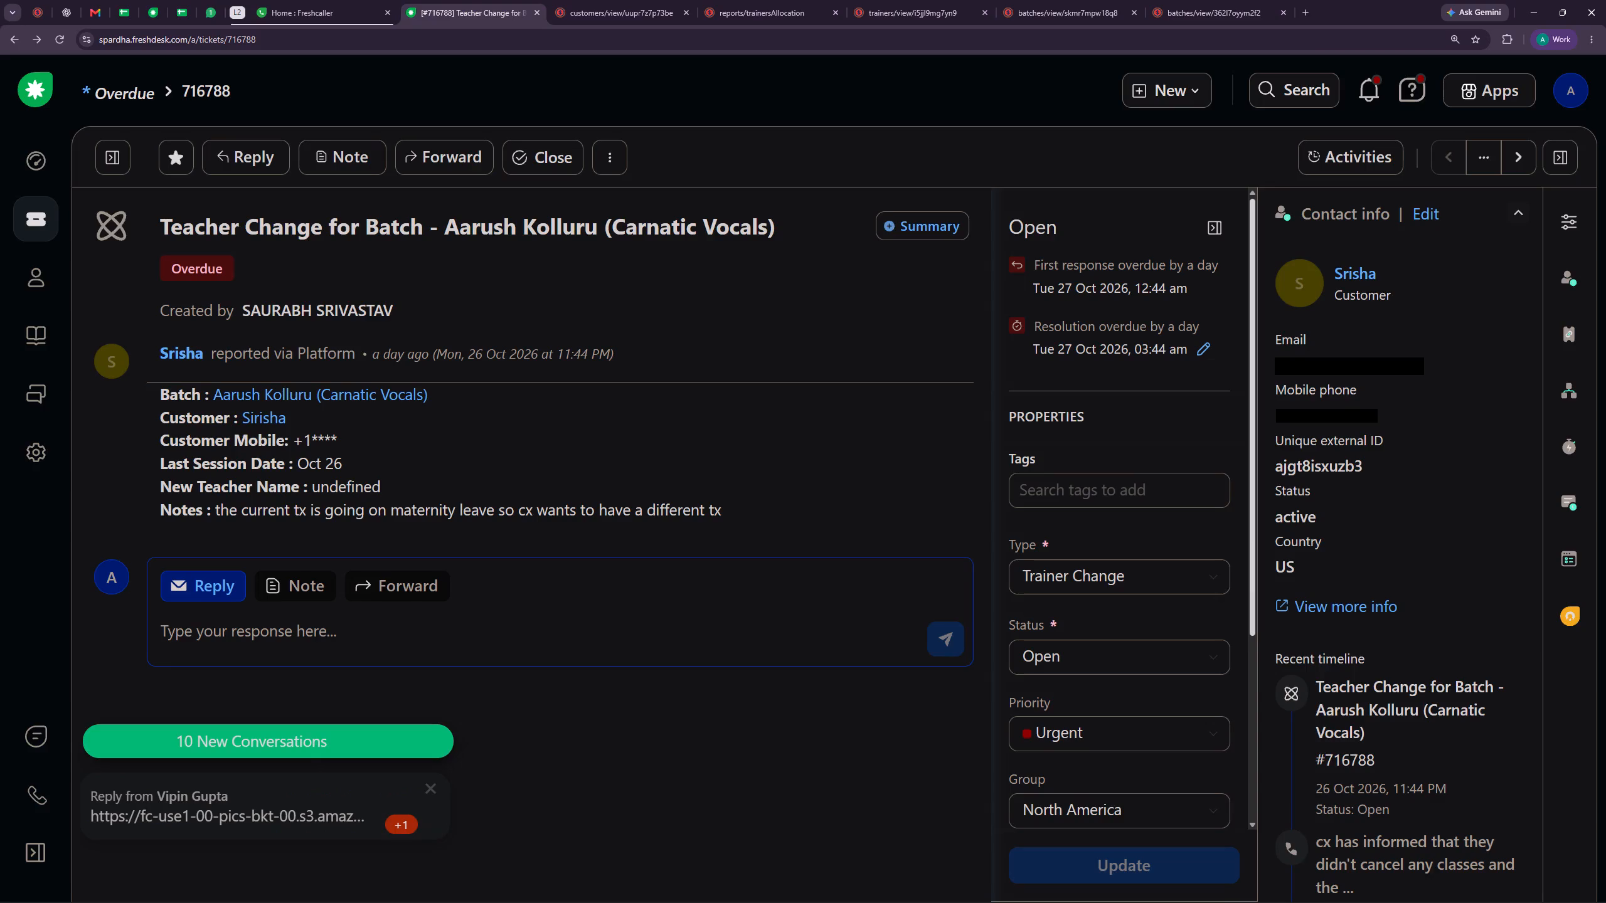
drag(1398, 411, 1304, 413)
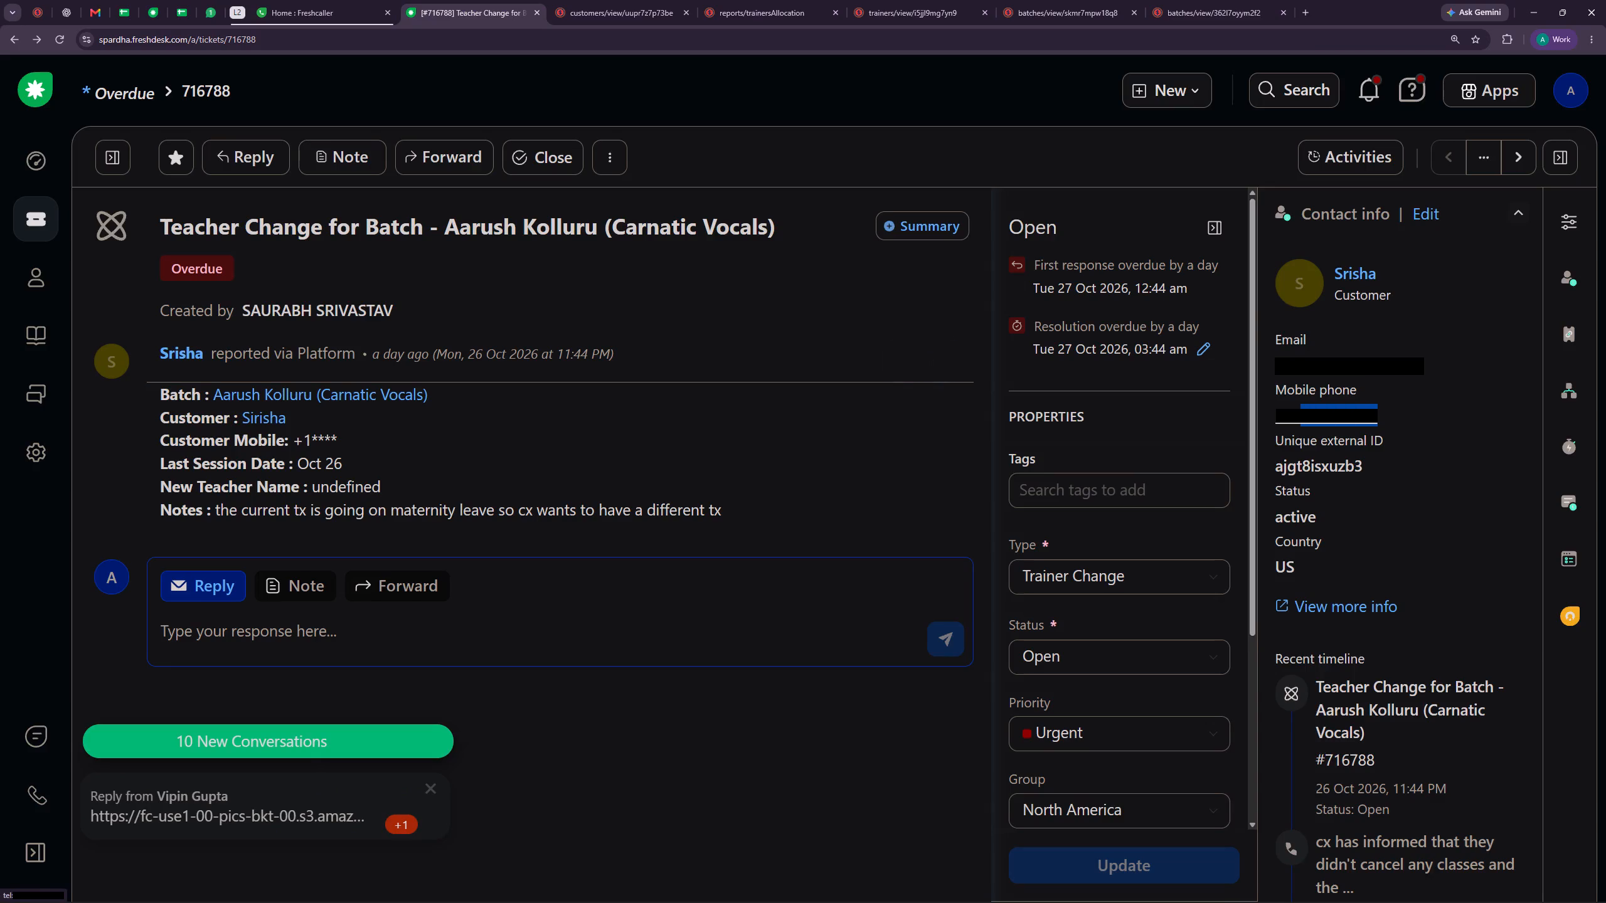
drag(1304, 413, 1295, 413)
key(ctrl+c)
click(630, 0)
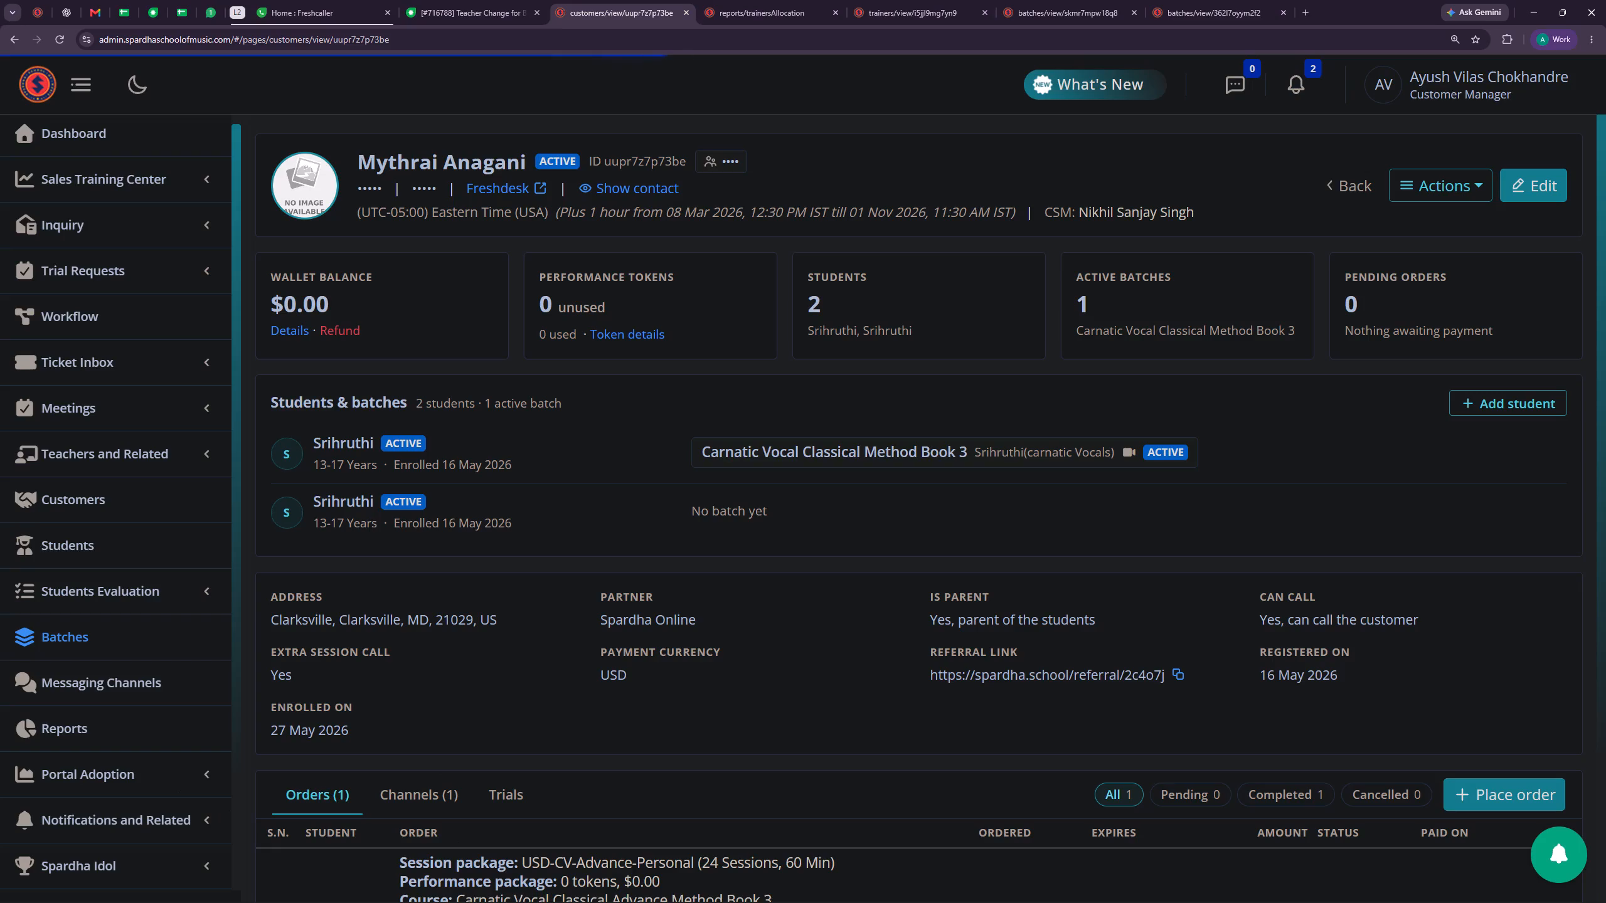
click(100, 636)
drag(851, 226, 646, 226)
key(ctrl+v)
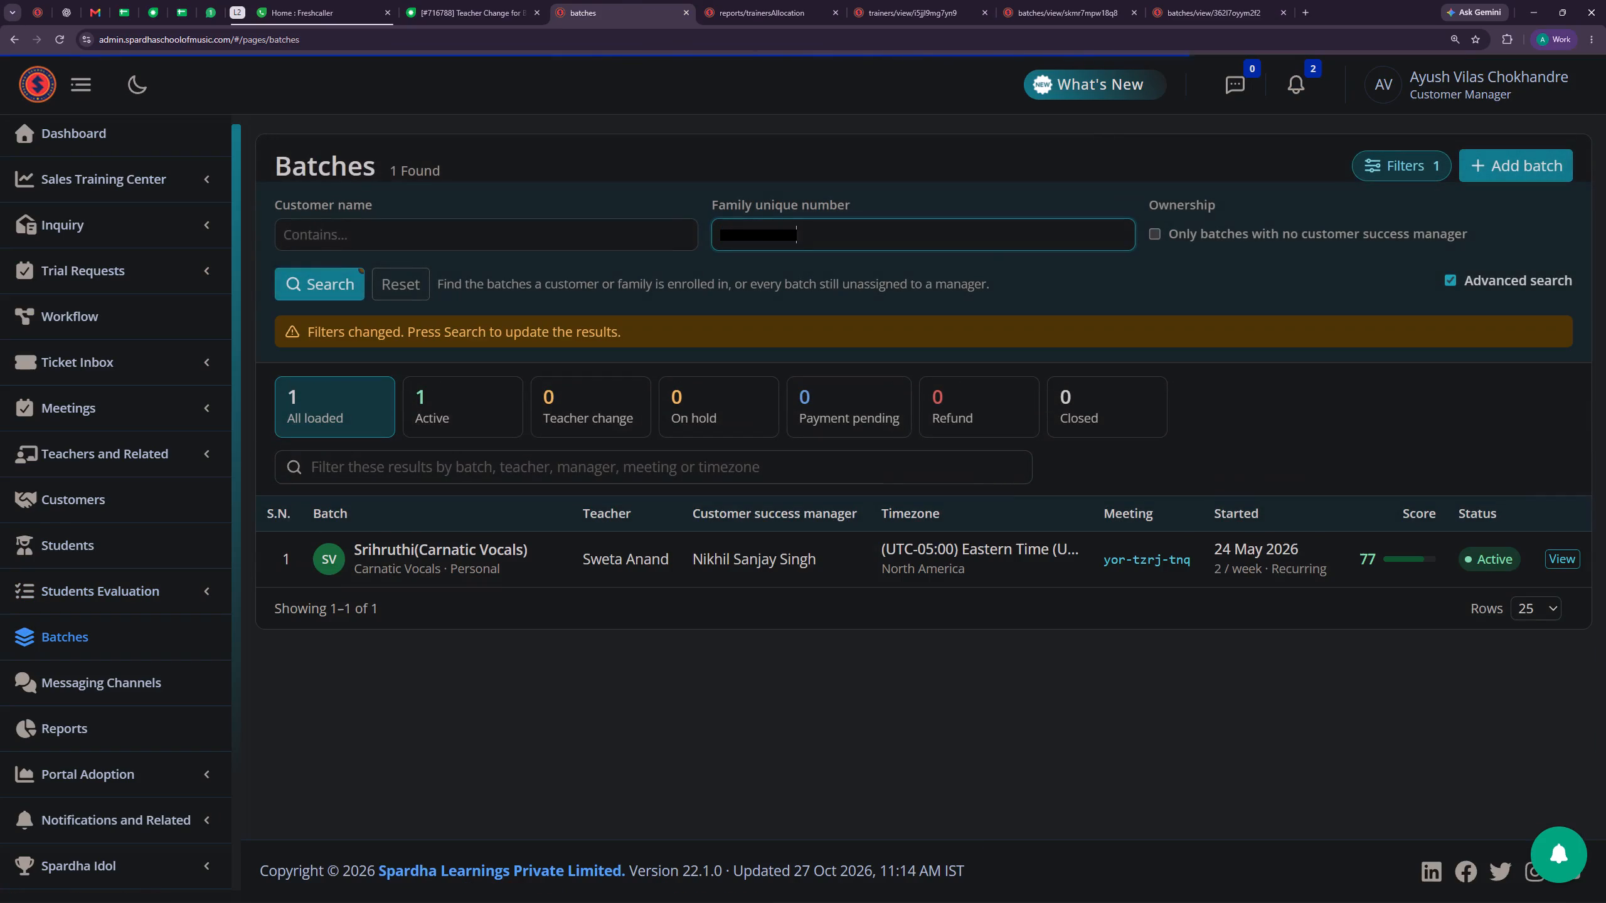
drag(347, 290, 339, 290)
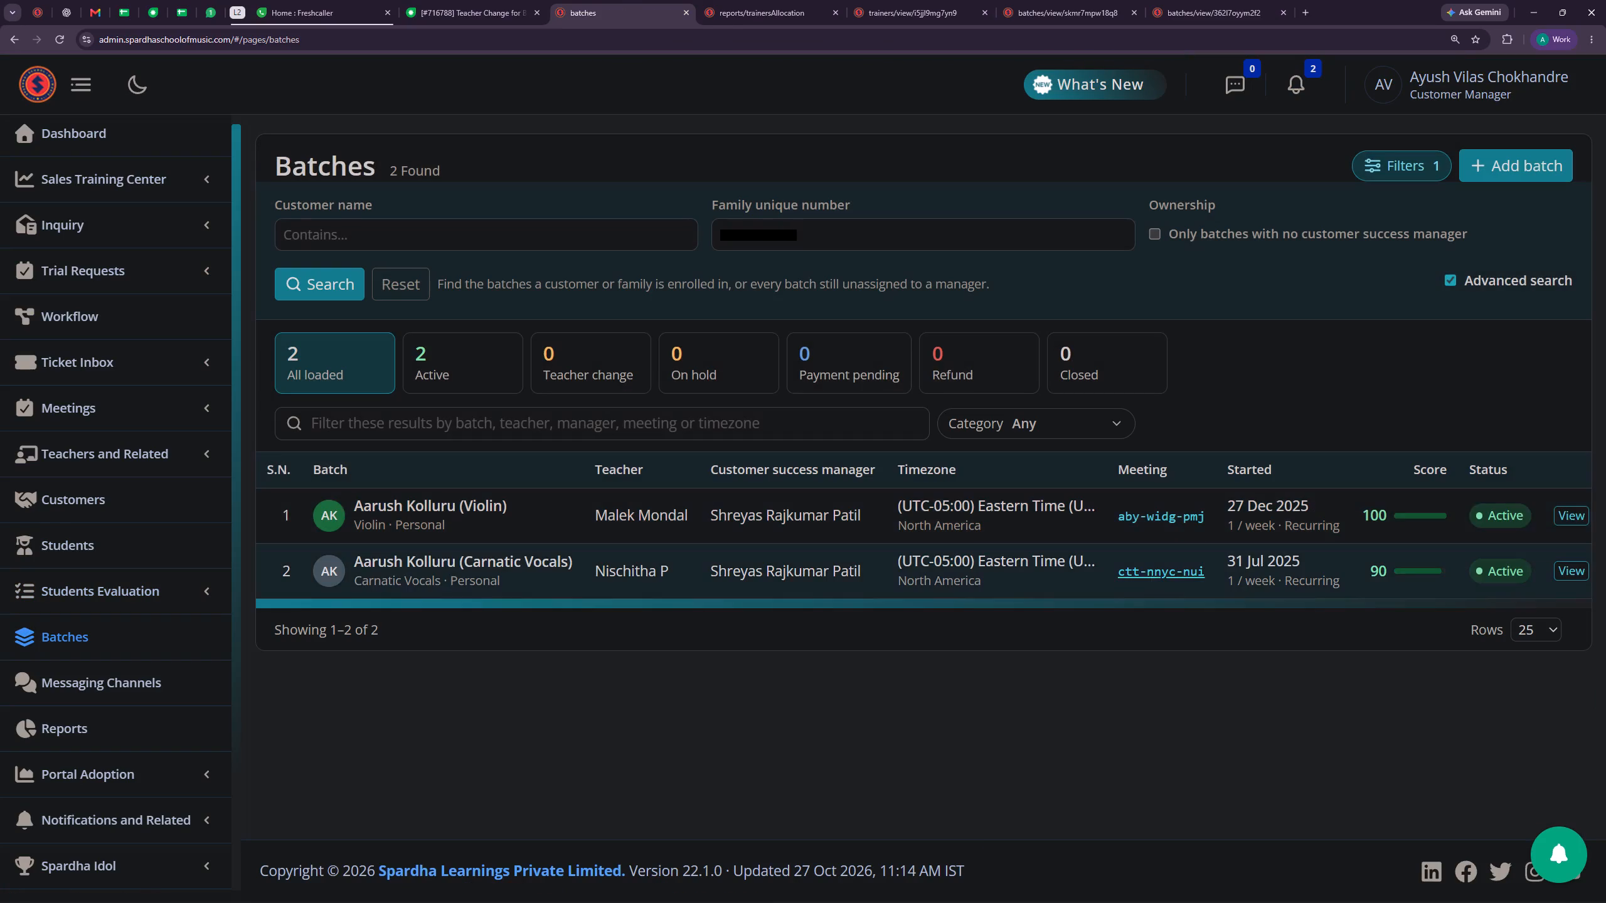
Open the family's Violin batch and review its October 2026 sessions.
click(1571, 519)
scroll(726, 500, down, 4)
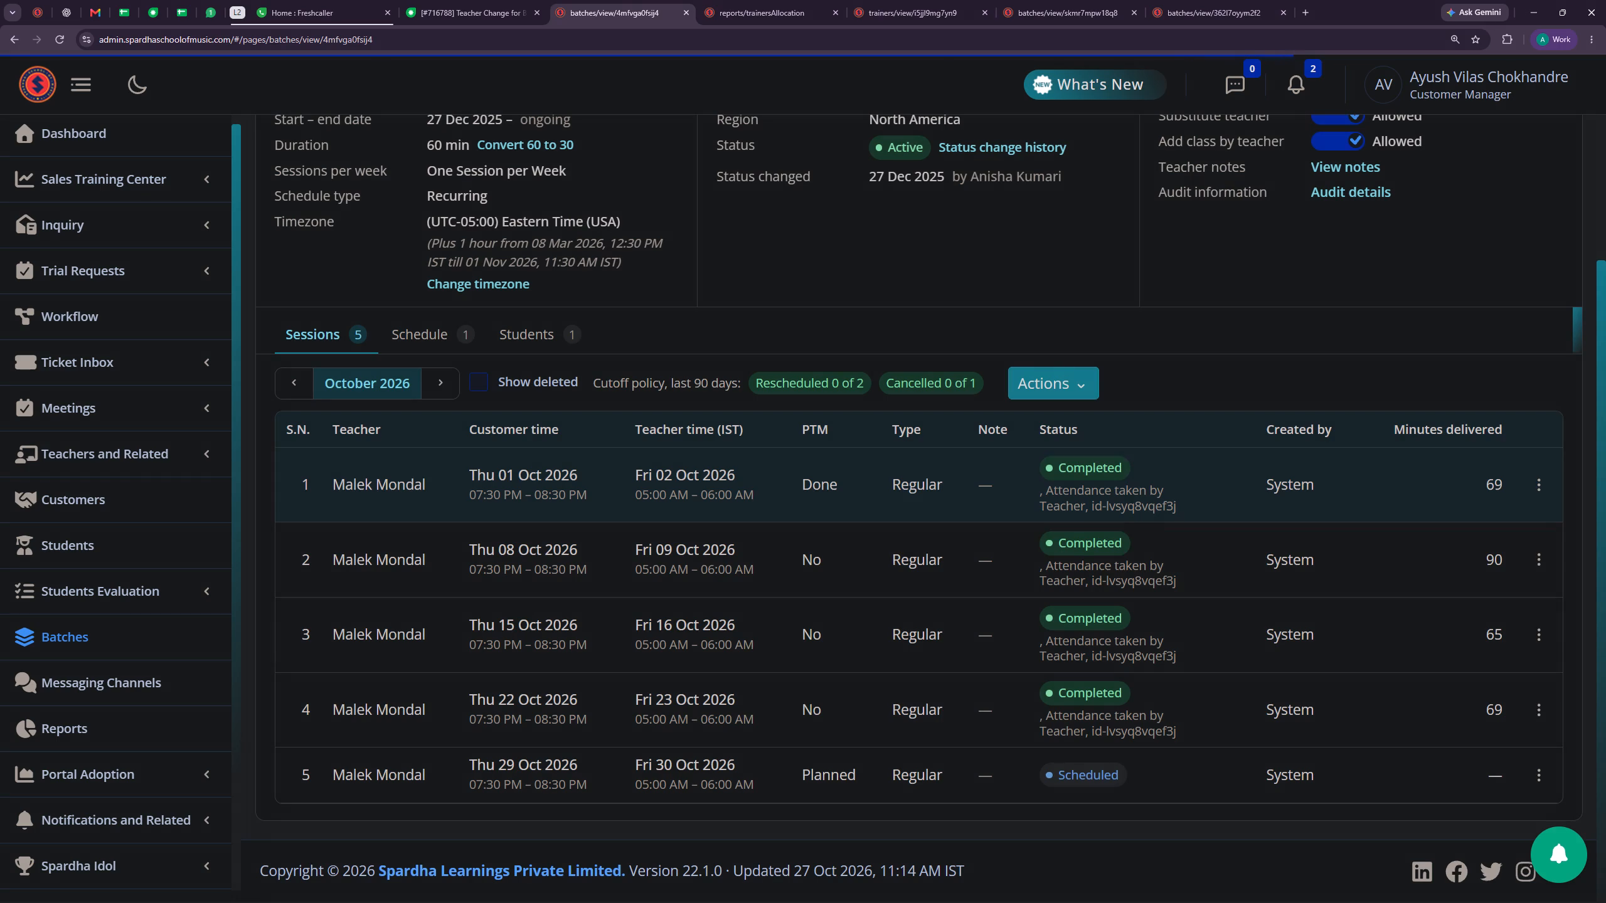
scroll(619, 491, up, 1)
scroll(619, 491, down, 2)
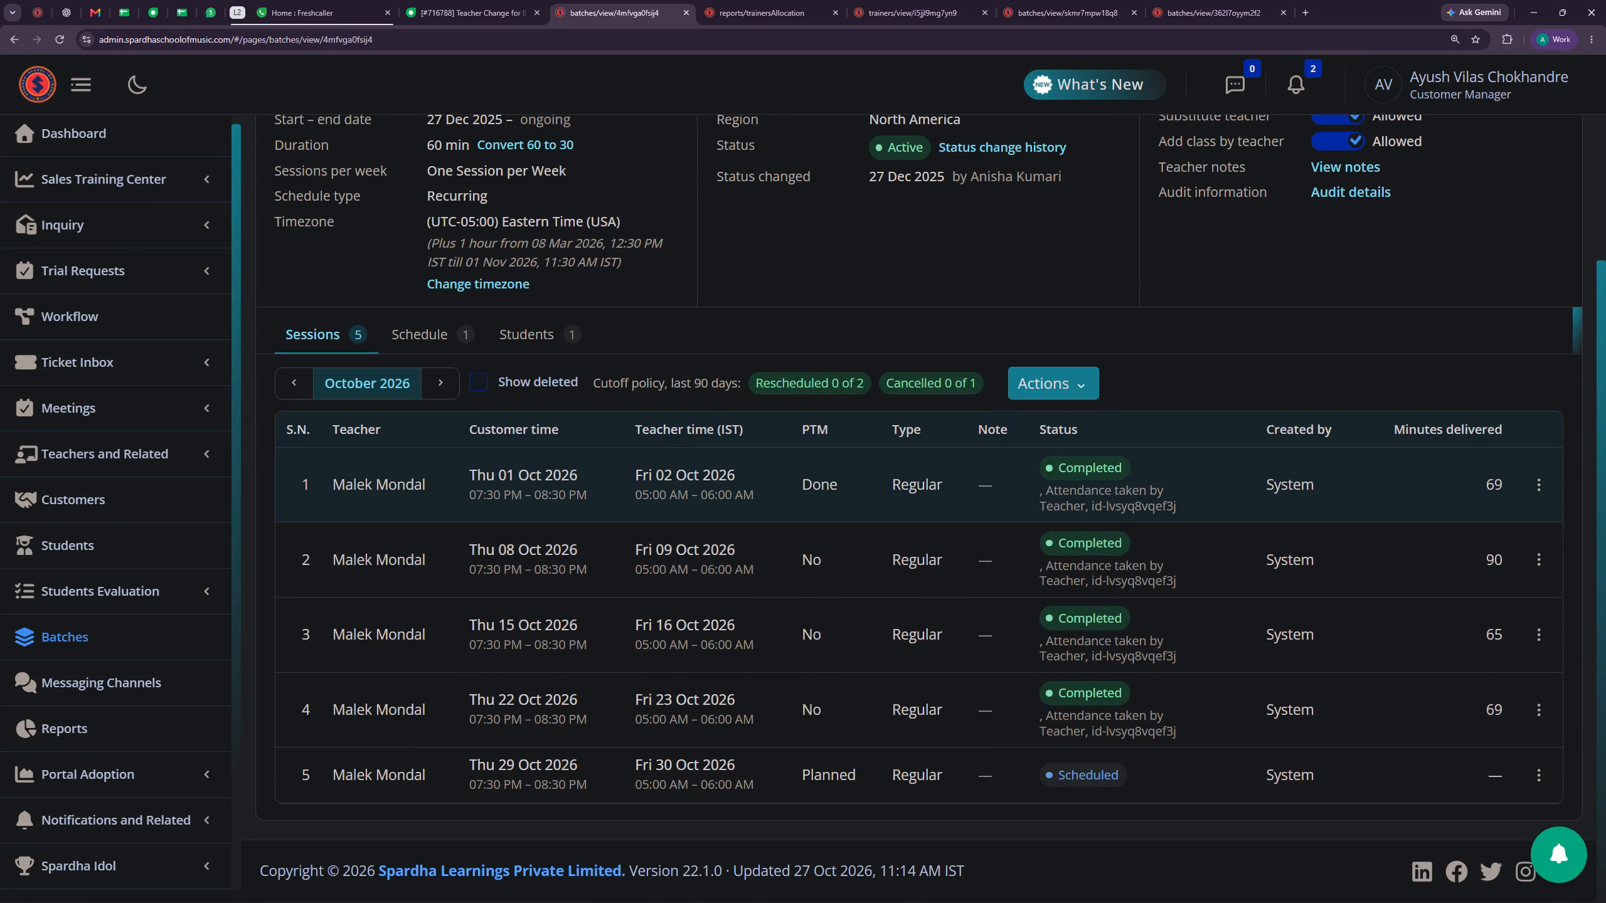
Return to the family's batch list, open the Carnatic Vocals batch and review its November 2026 sessions.
scroll(669, 517, up, 3)
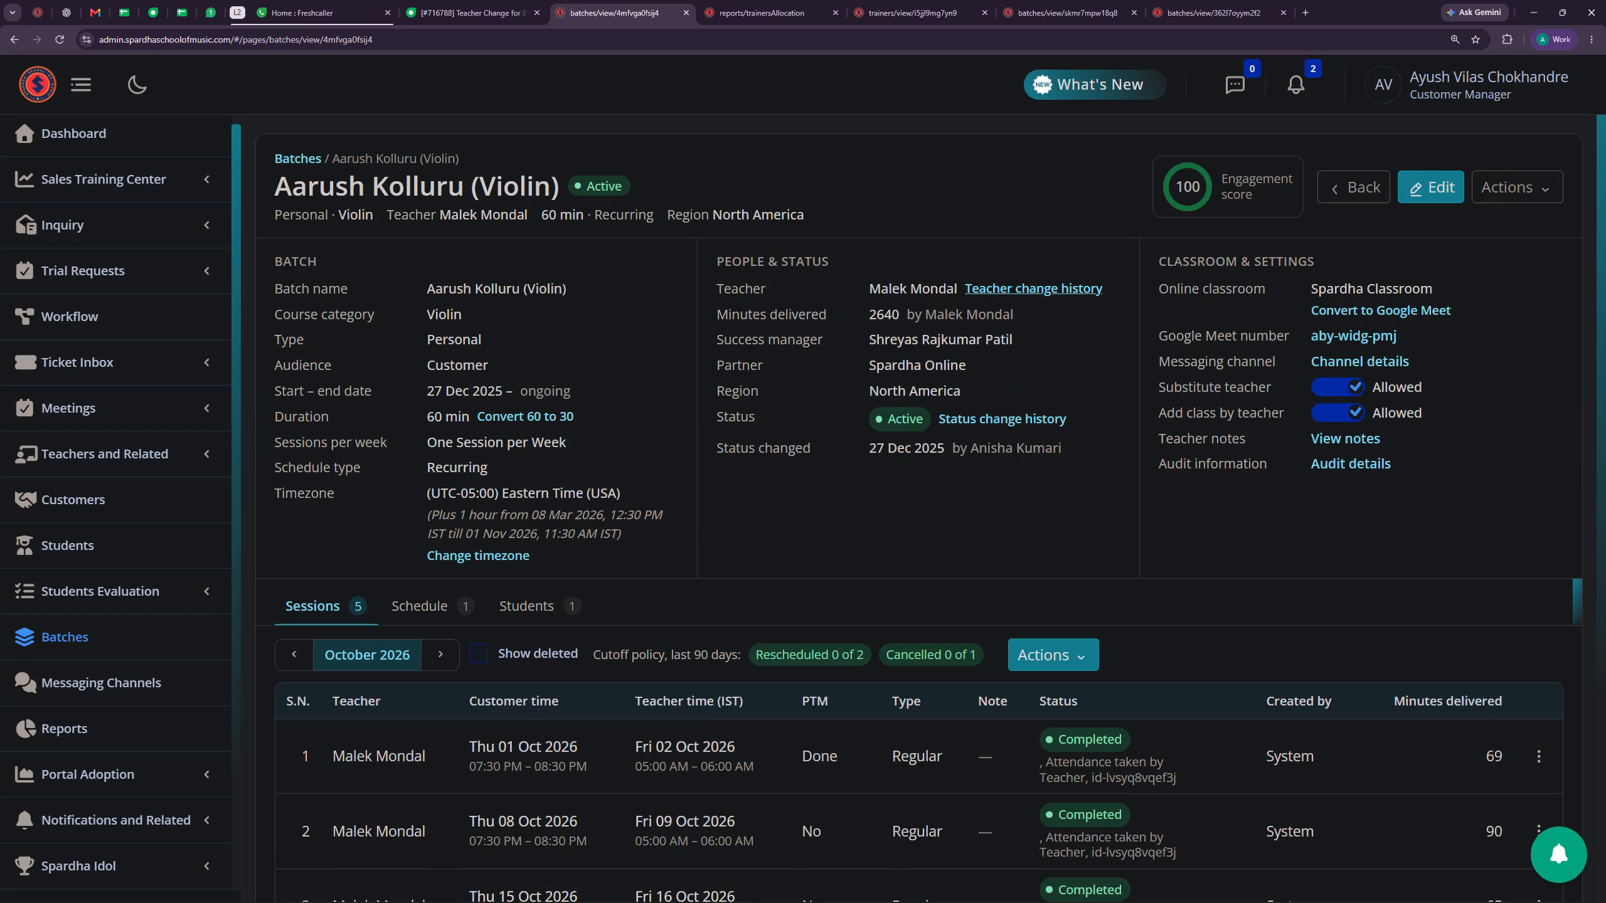
drag(1019, 312, 1055, 354)
drag(1073, 605, 1139, 605)
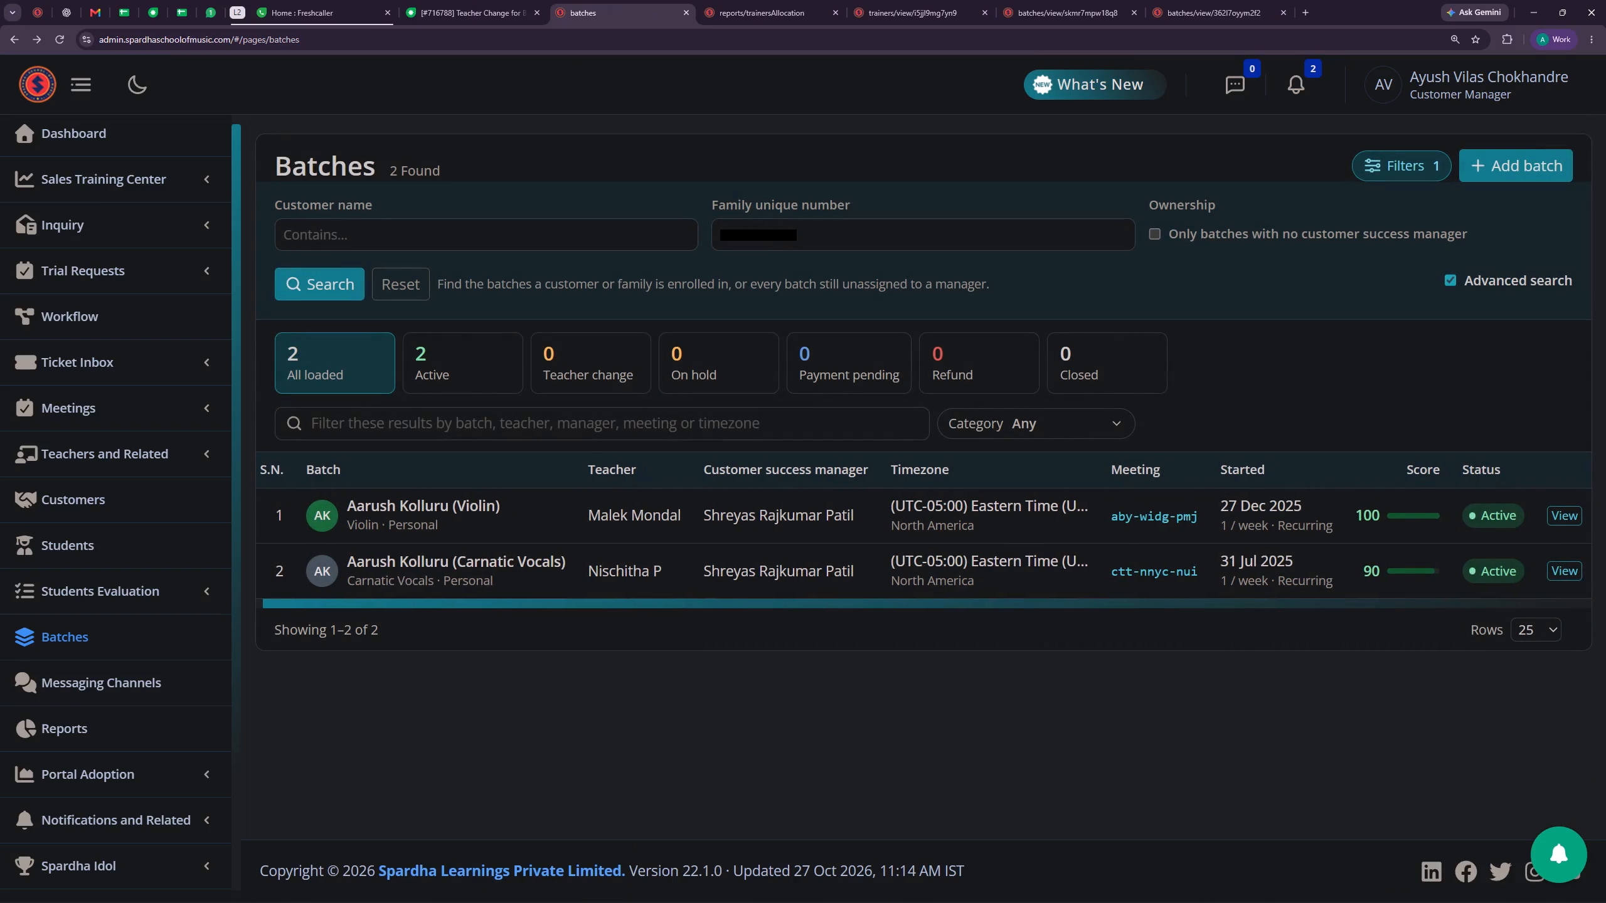
drag(1139, 605, 1338, 605)
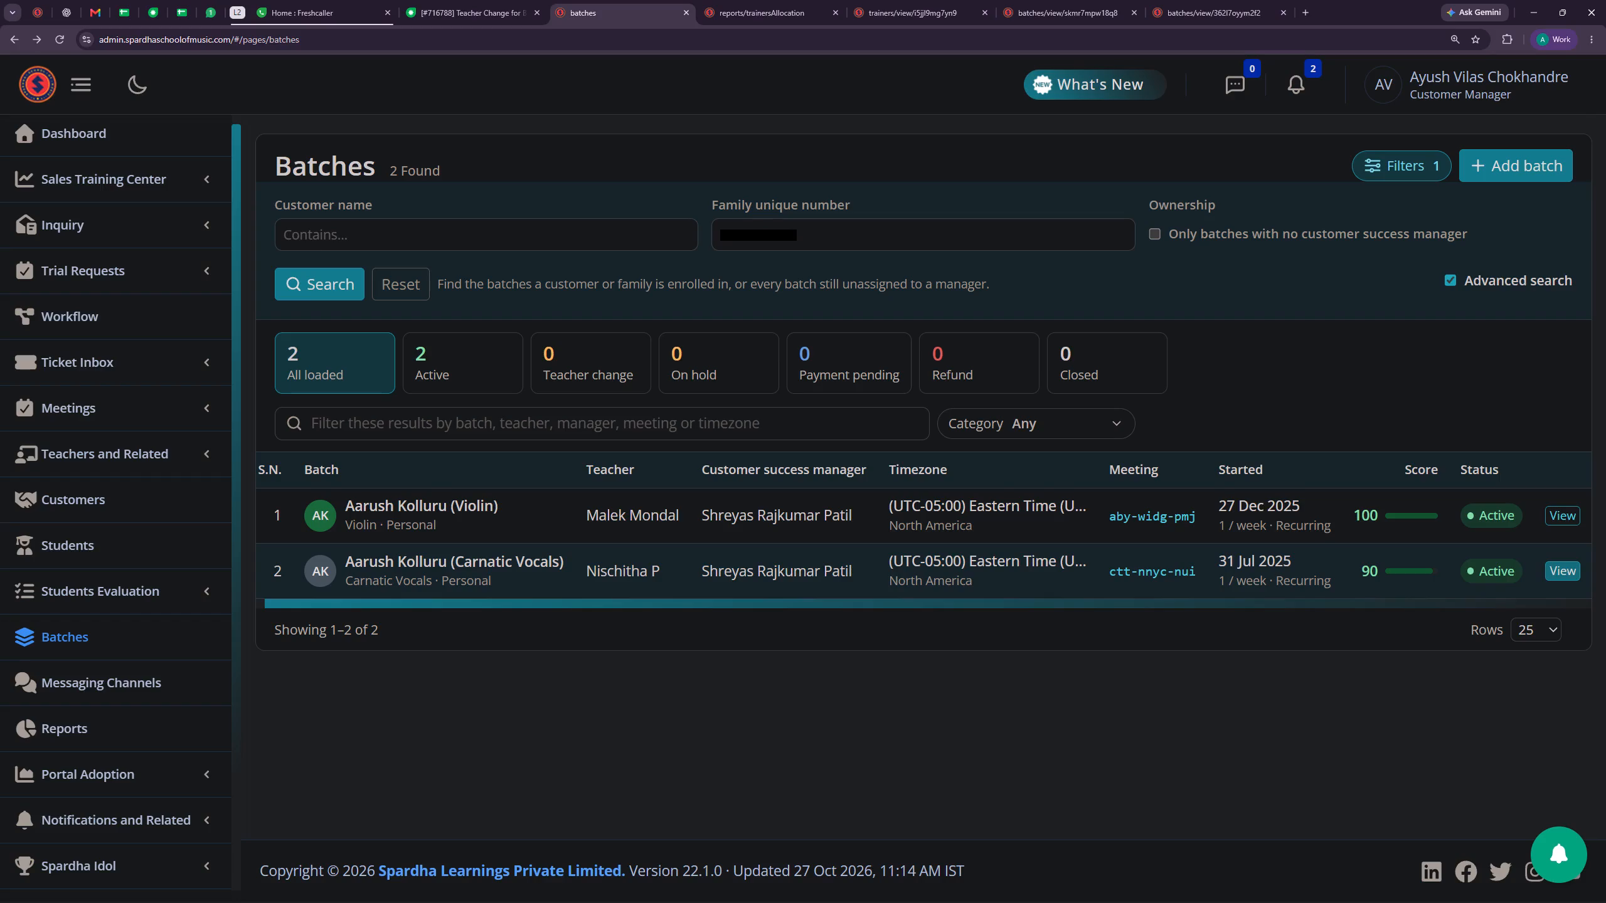
click(1563, 564)
scroll(654, 442, down, 4)
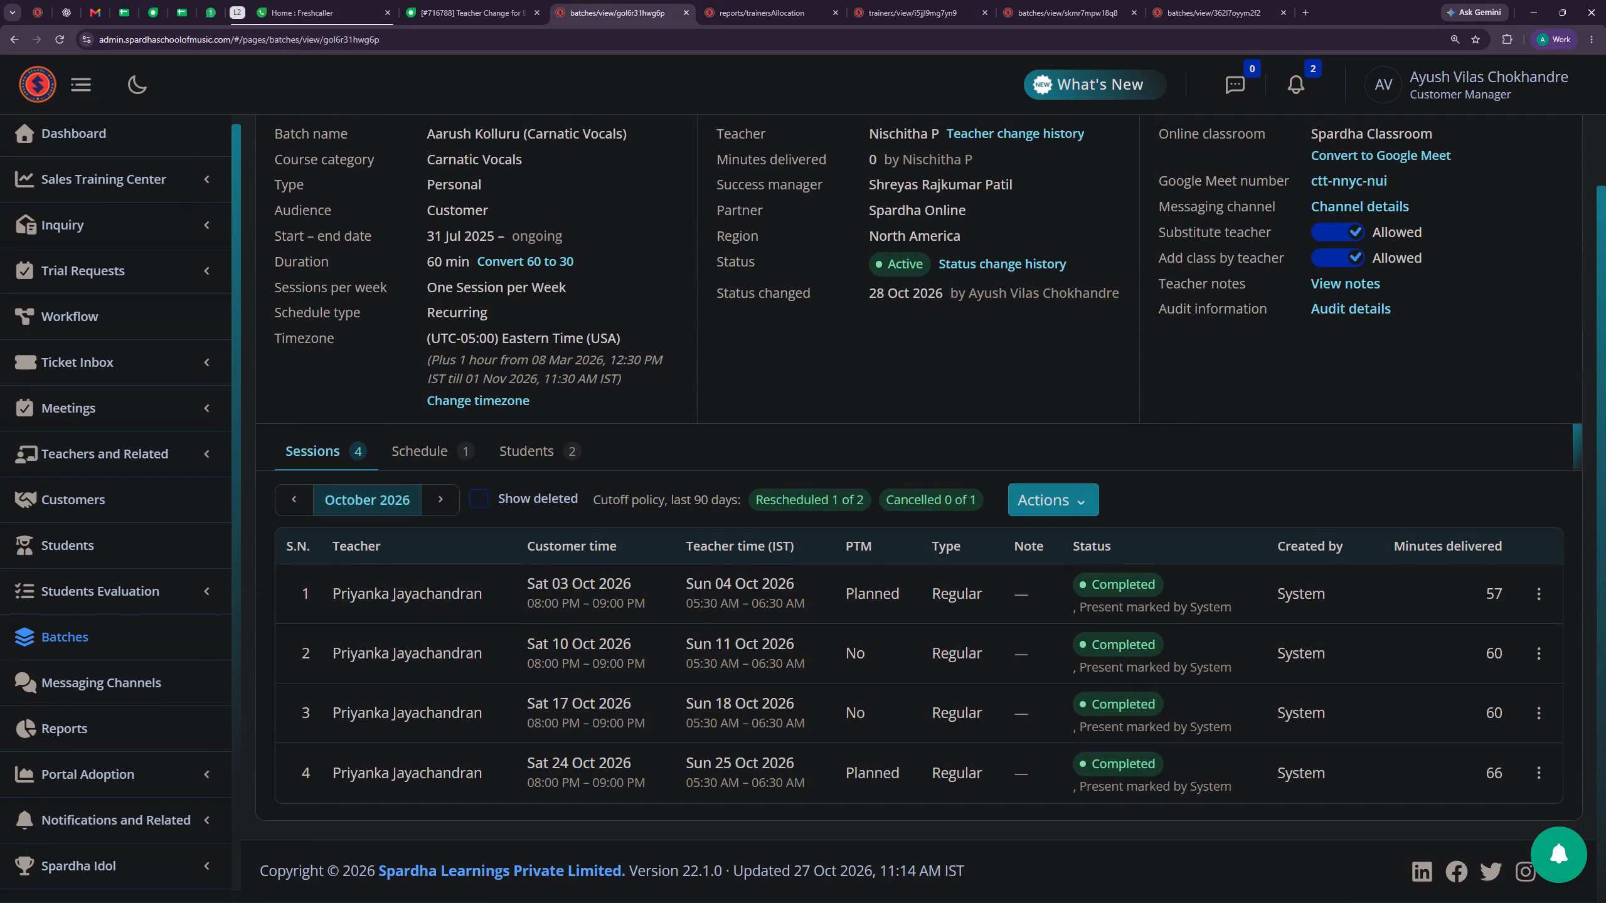
scroll(501, 520, down, 5)
click(445, 500)
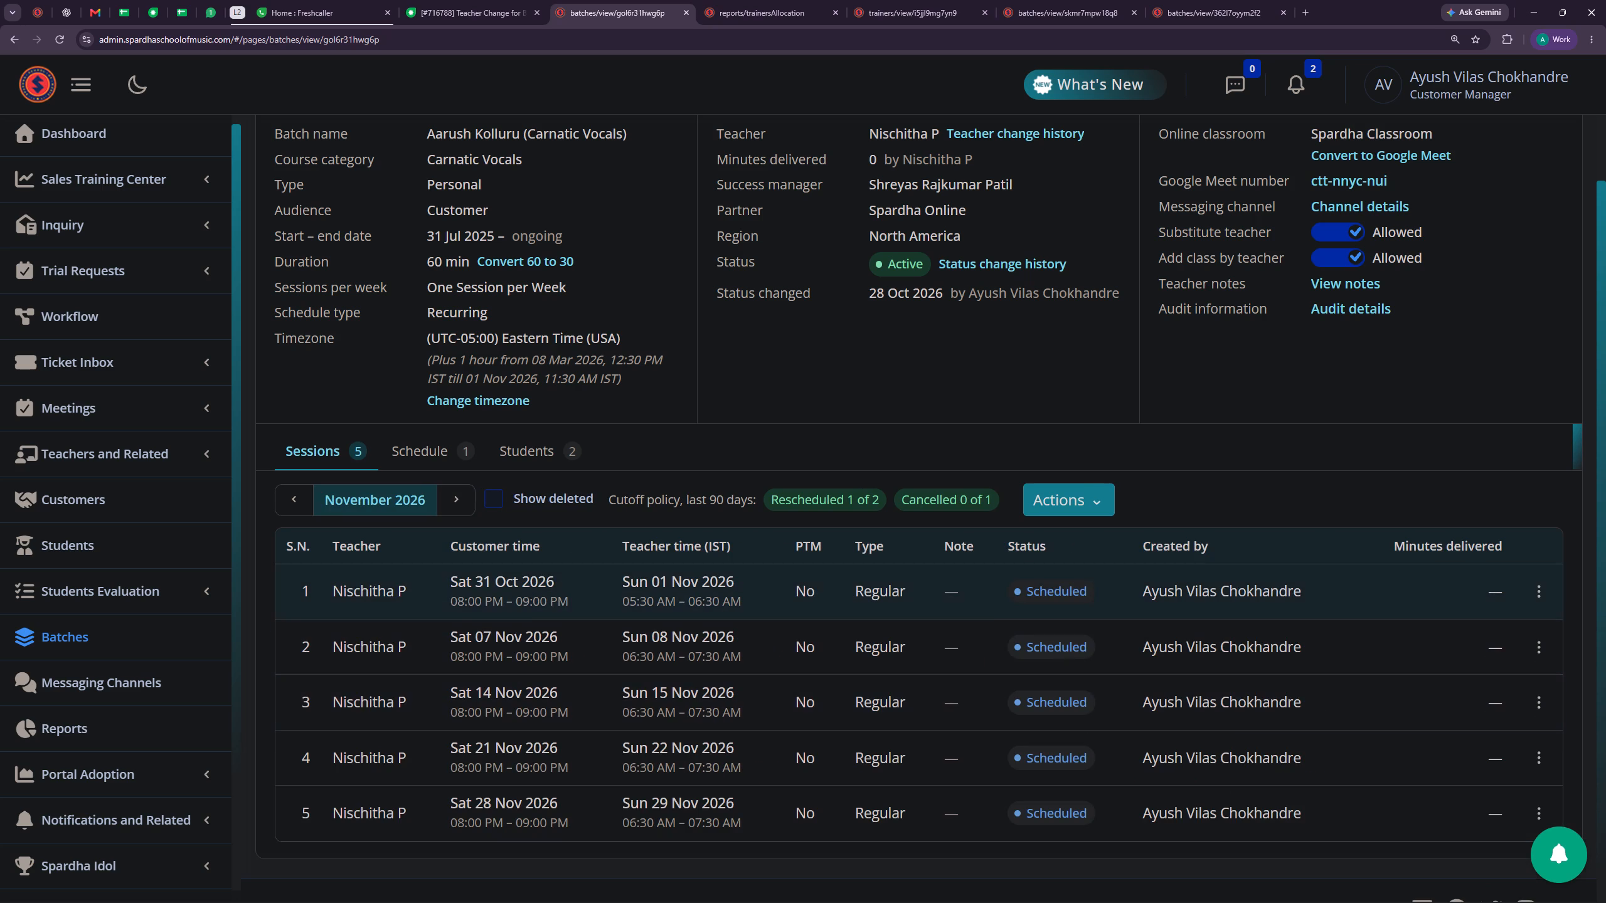